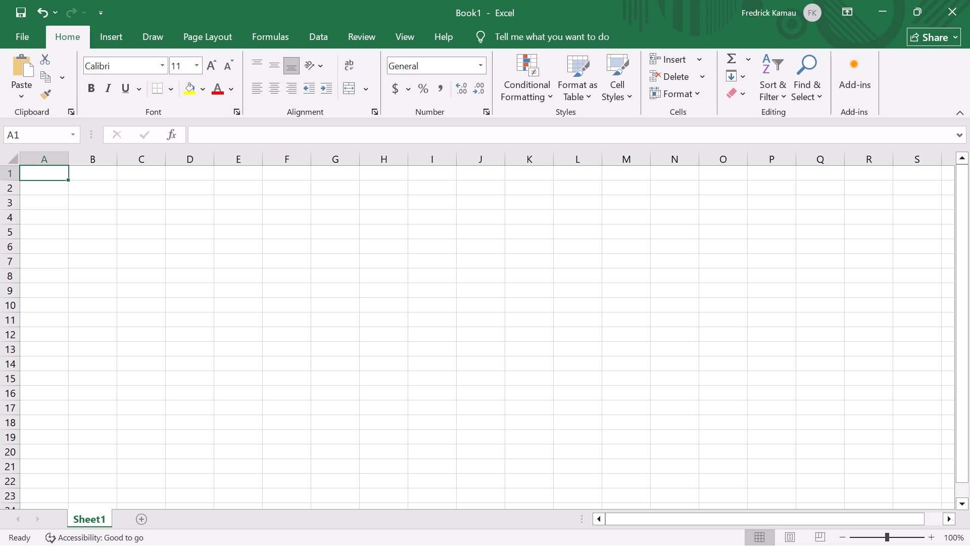
Enter the column headers Date, Loan ID, Amount and Notes in cells A1 to D1.
text(te)
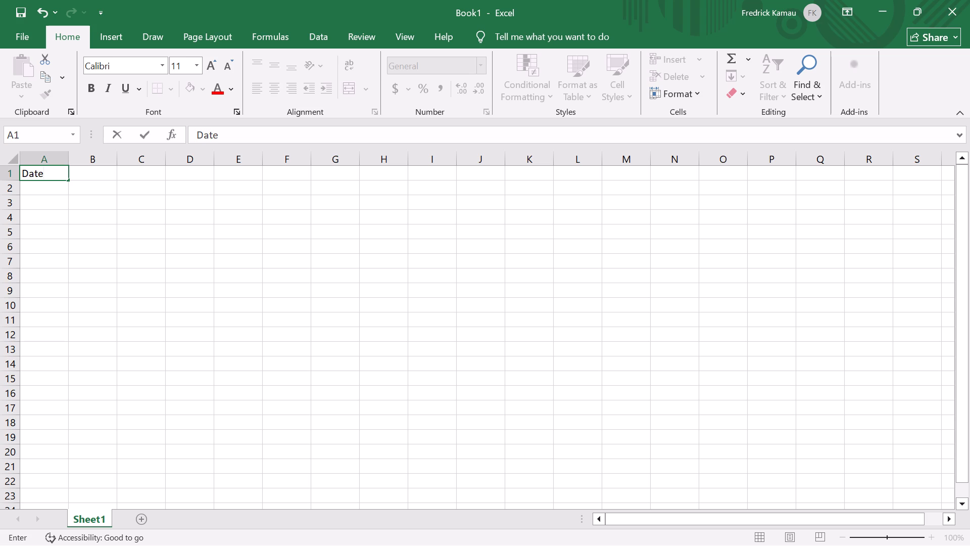
key(Right)
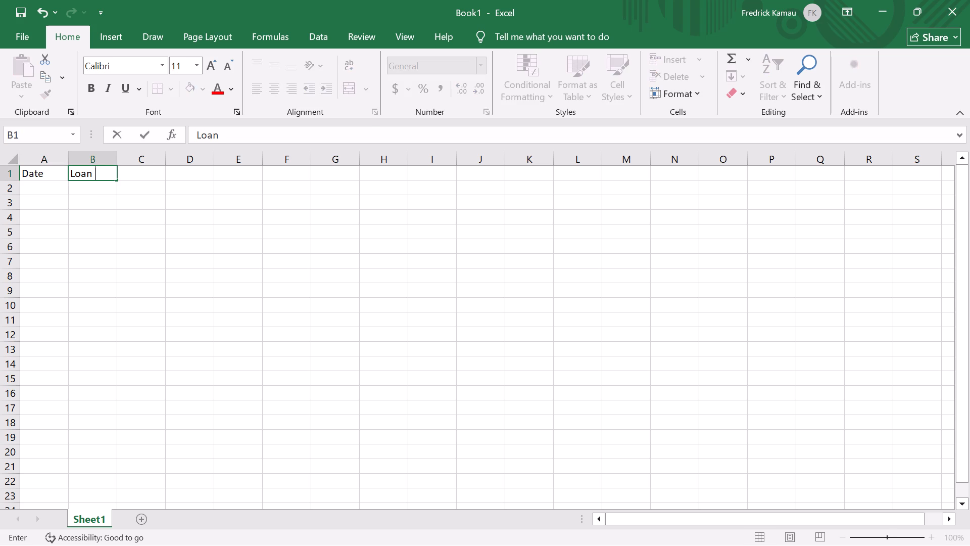
key(d)
key(BackSpace)
key(BackSpace)
text(ID)
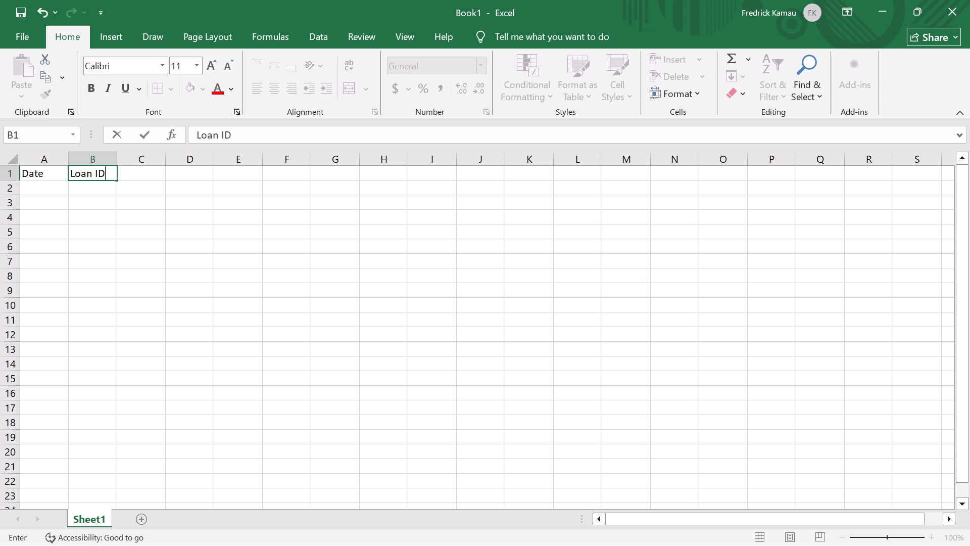
key(Right)
key(a)
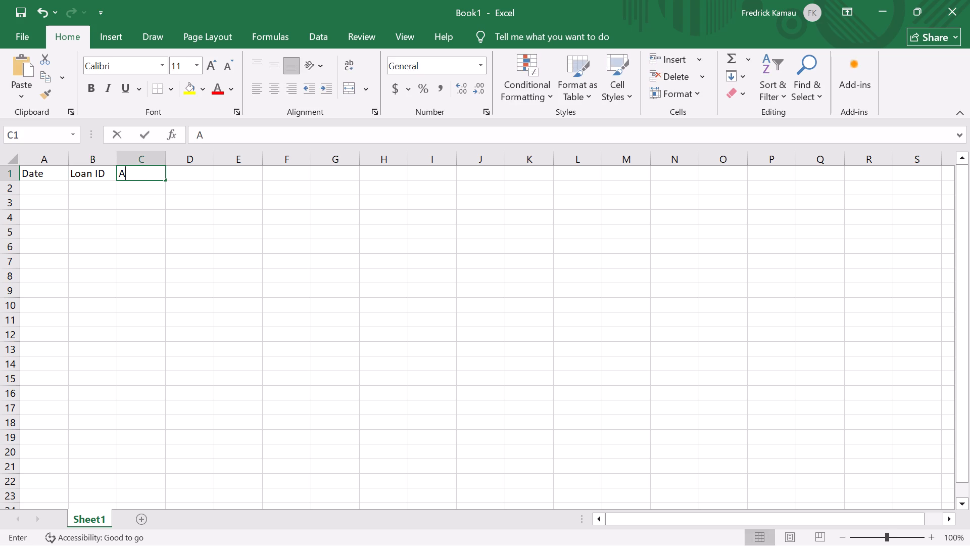
text(mount)
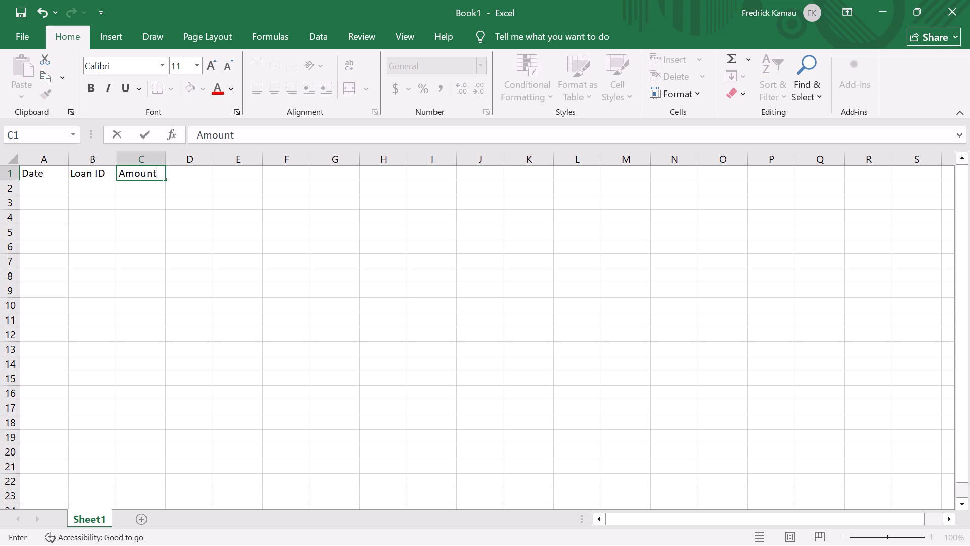
key(Right)
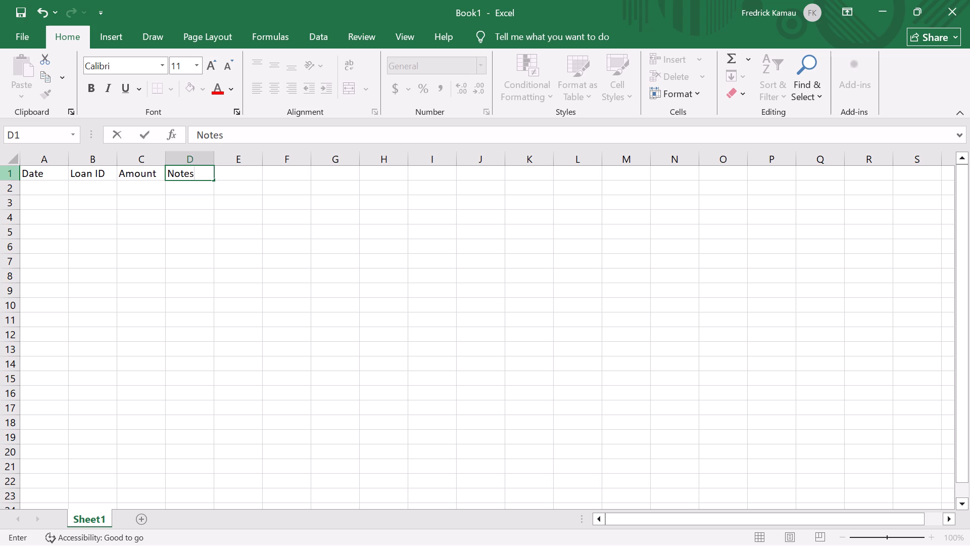
Convert the header range A1:D1 into a table, specifying that the table has headers.
click(40, 177)
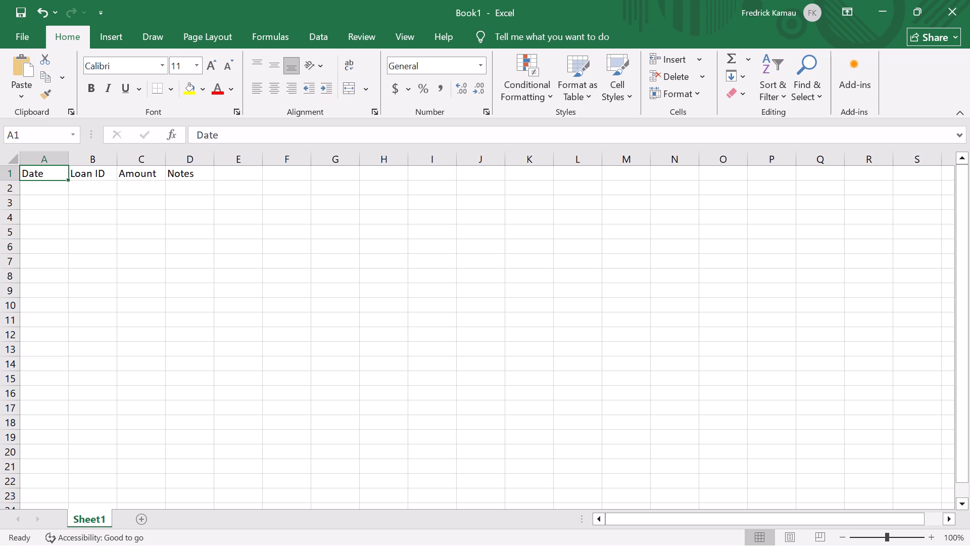
key(ctrl+t)
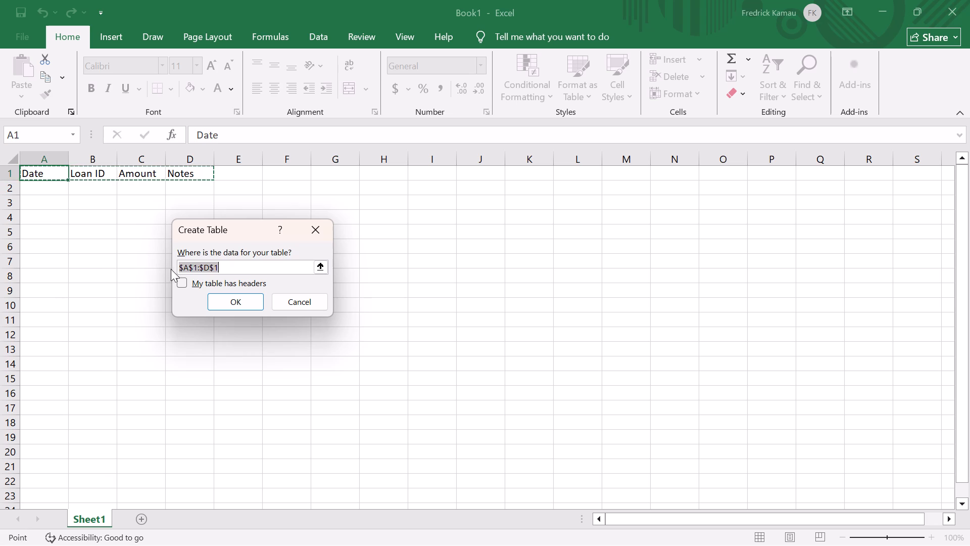
click(180, 285)
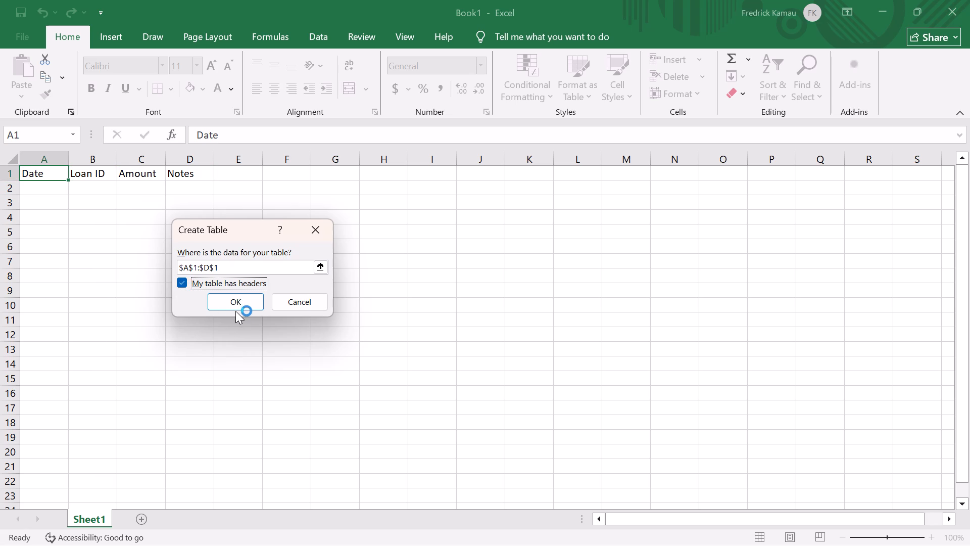
click(236, 305)
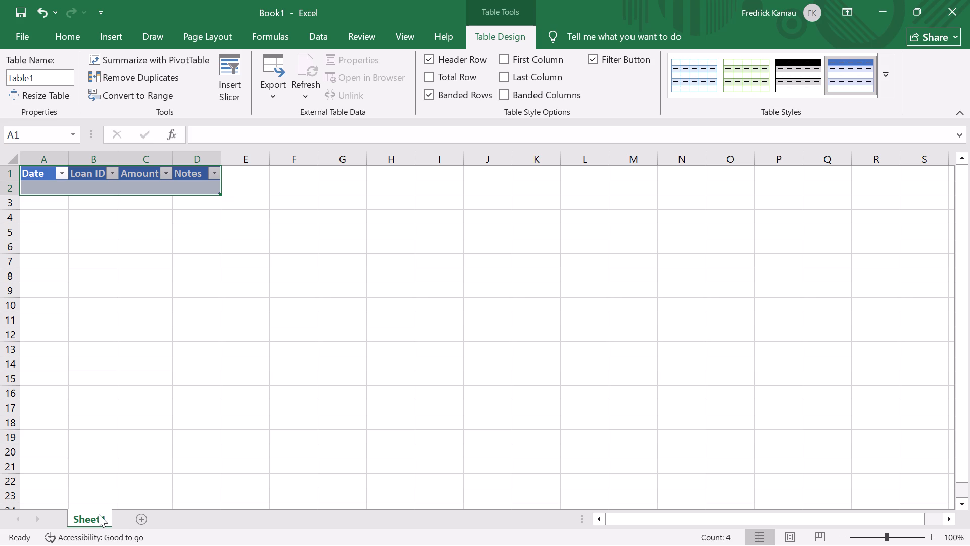
Rename Sheet1 as "Payment tab".
right_click(99, 514)
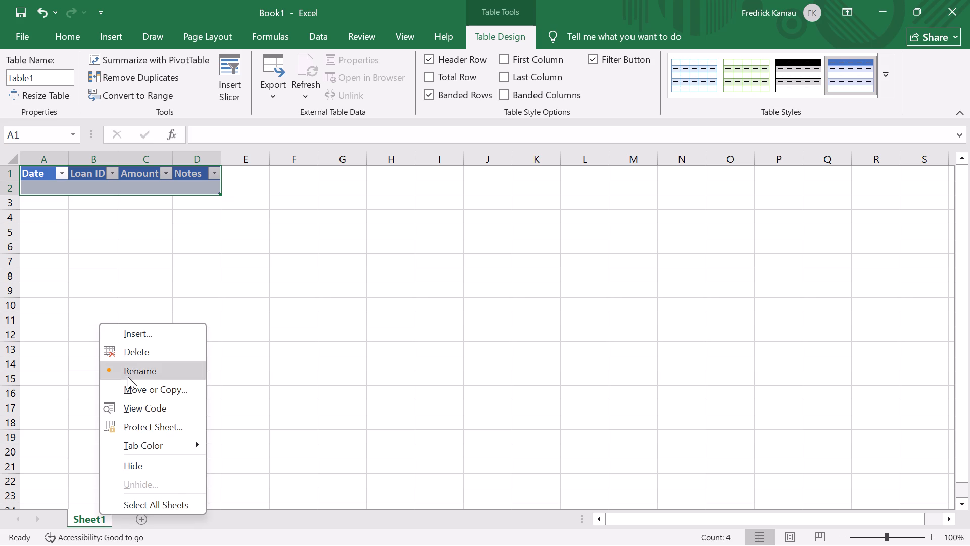
click(130, 372)
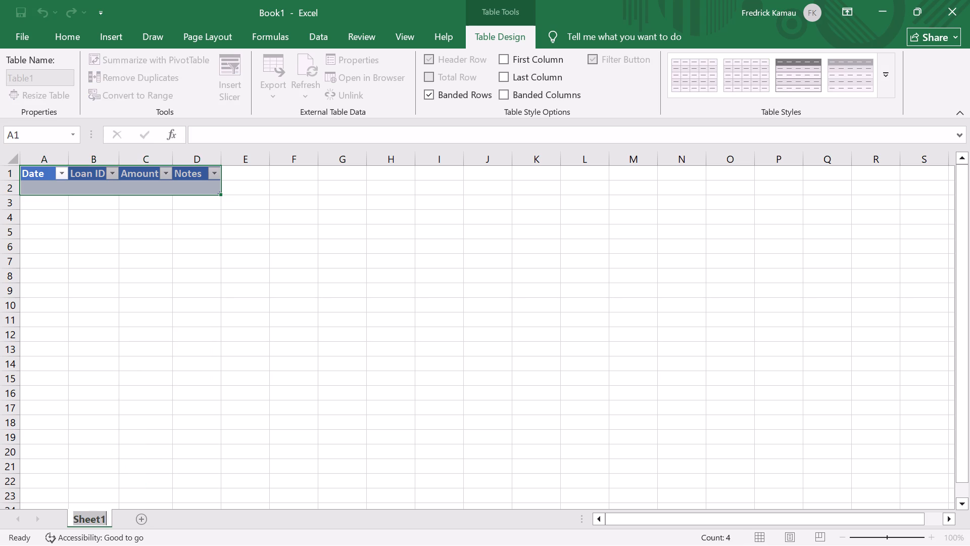
text(ay)
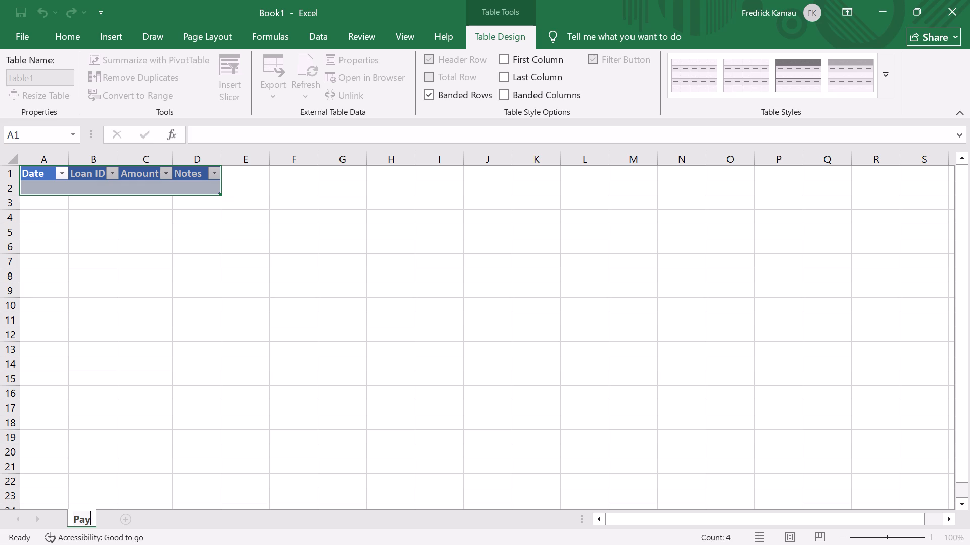
text(ment tab)
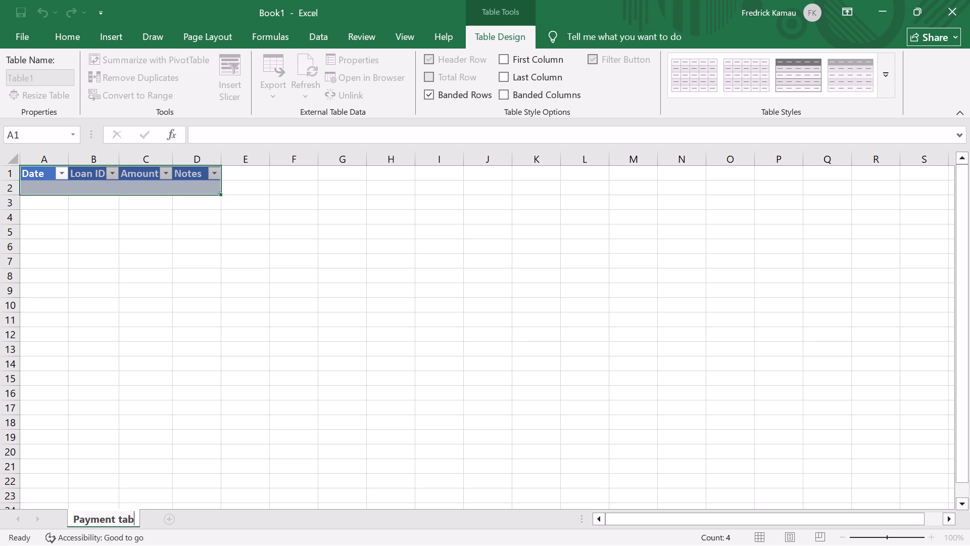
Add a second worksheet and rename it as "Loan tab".
click(164, 517)
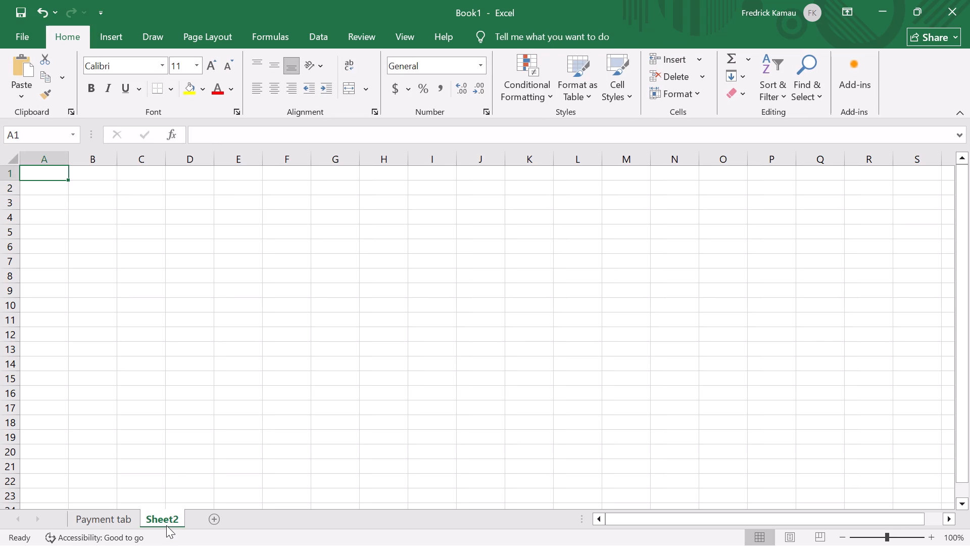
click(163, 524)
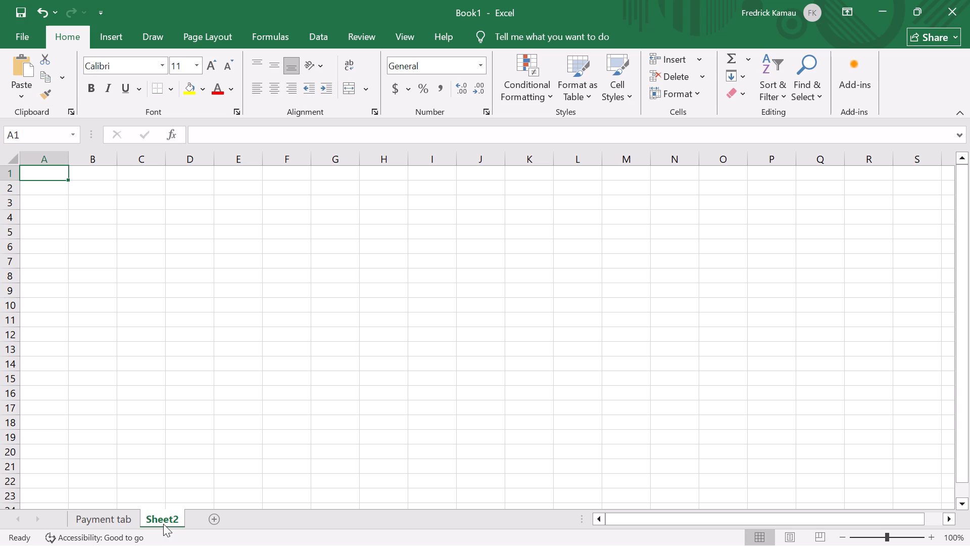
double_click(163, 524)
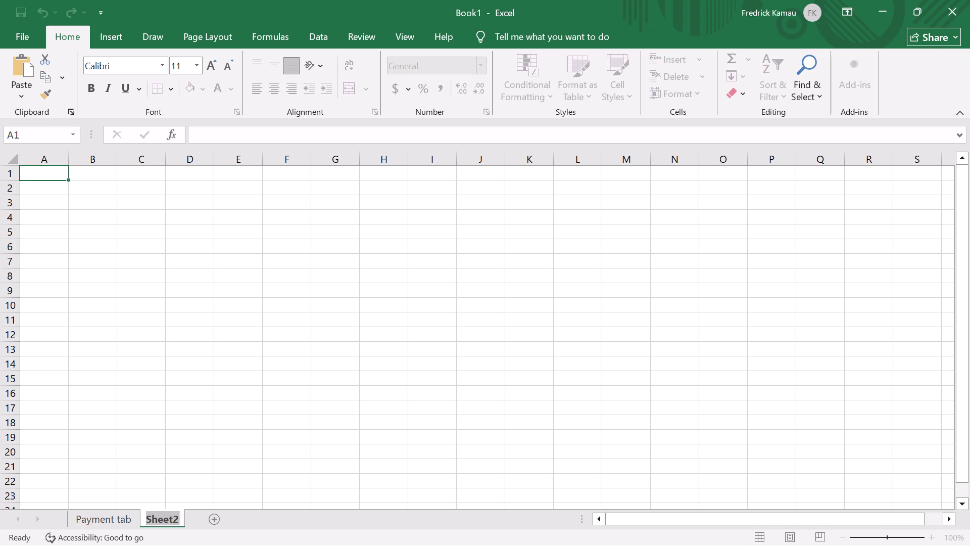
key(l)
text(oan tab)
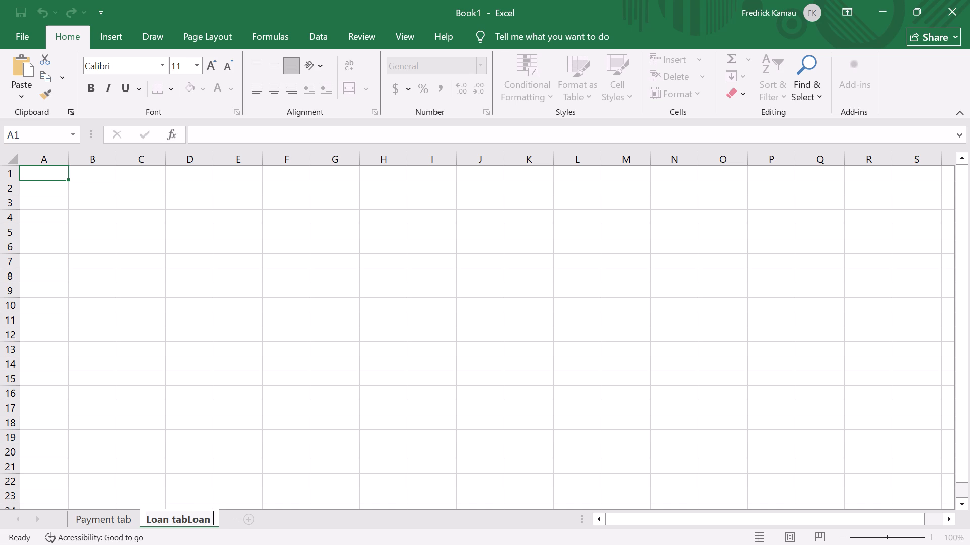
Enter the headers Loan ID in cell A1 and Borrower in cell B1 of the loan sheet.
double_click(48, 175)
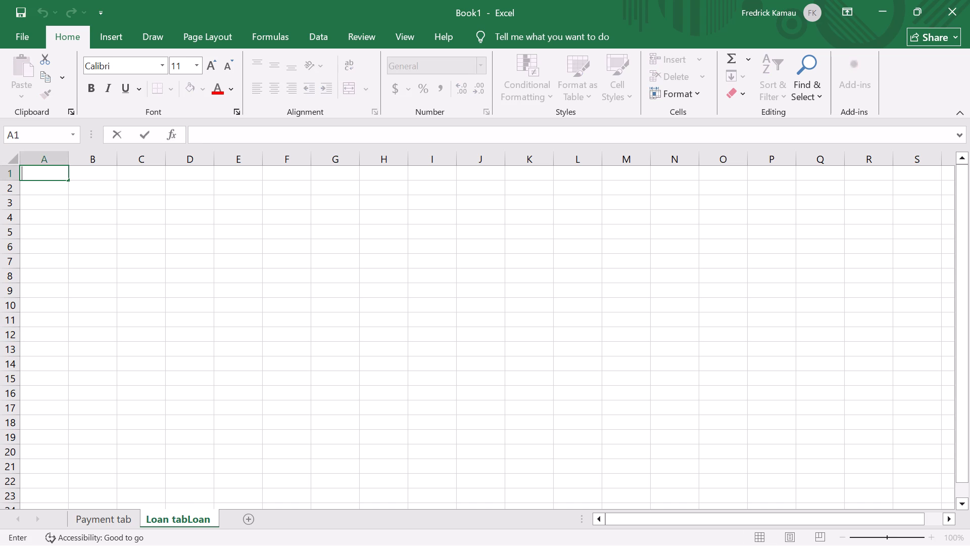
text(oan)
key(space)
key(i)
key(d)
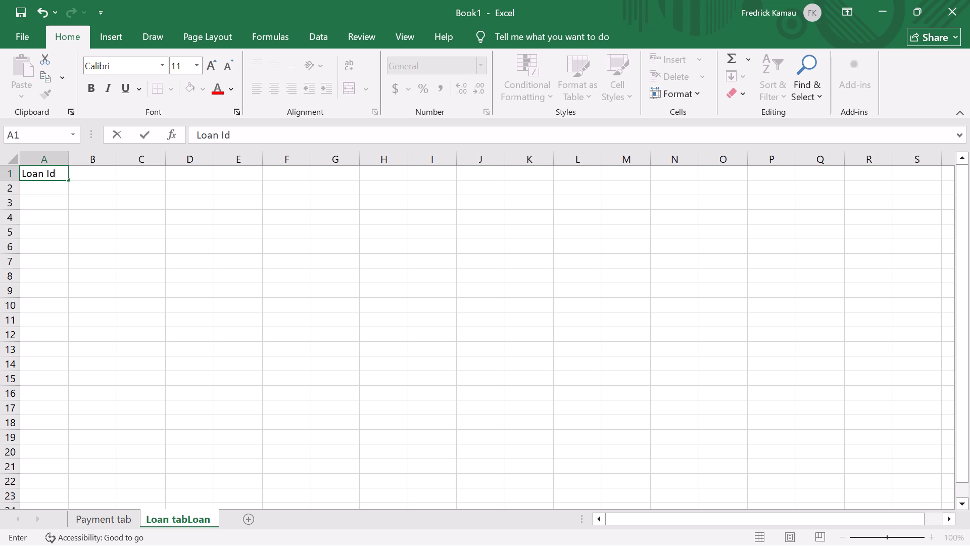
key(BackSpace)
key(d)
key(Right)
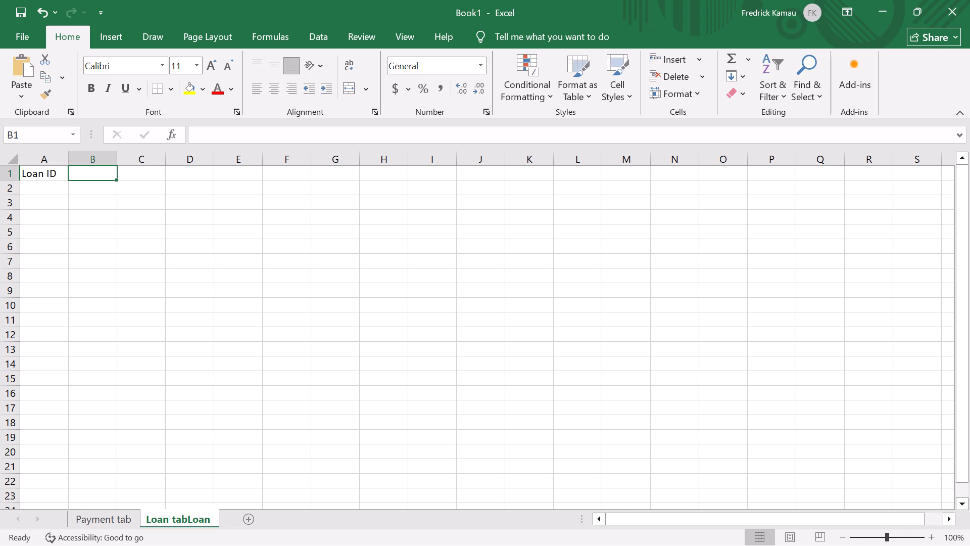
key(o)
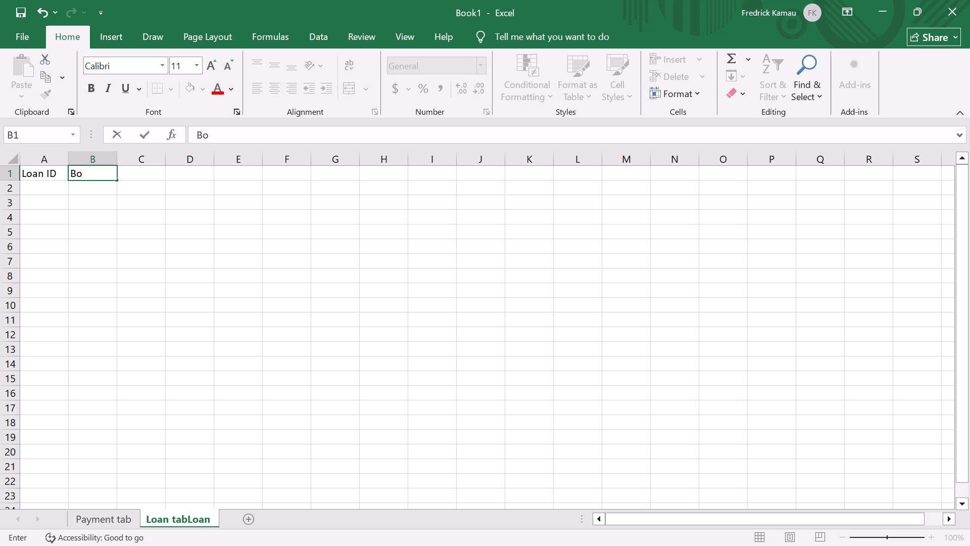
text(rrower)
key(Right)
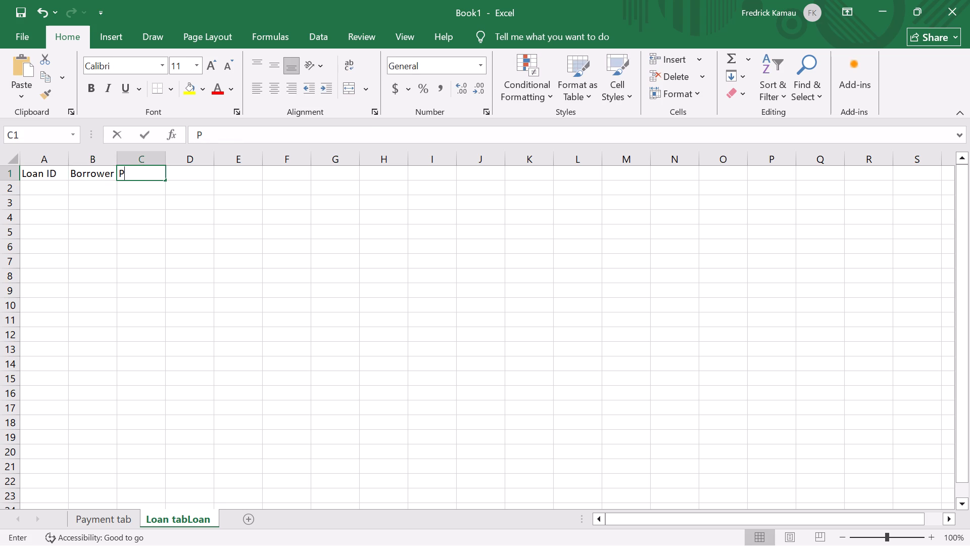
Enter the headers Principal in cell C1 and Annual Rate in cell D1 of the loan sheet.
text(rin)
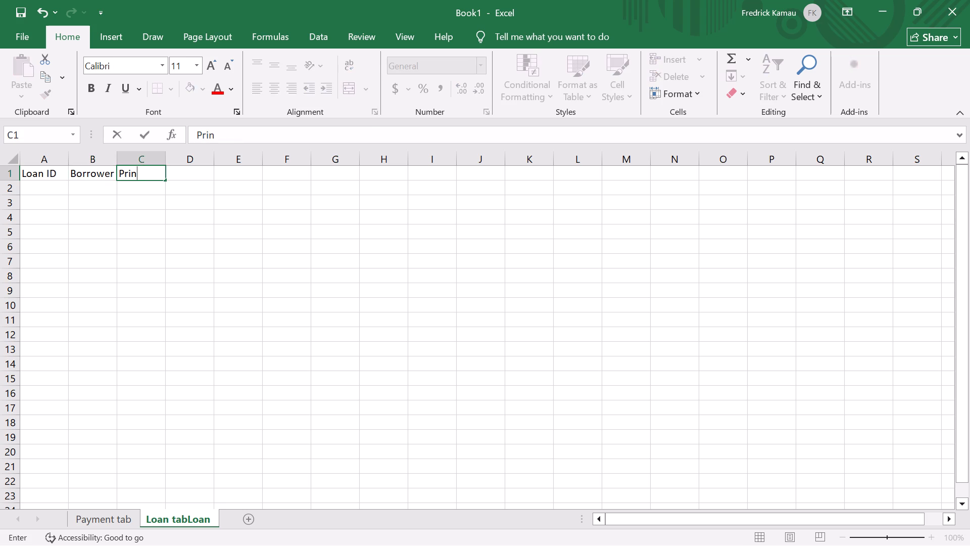
text(cipal)
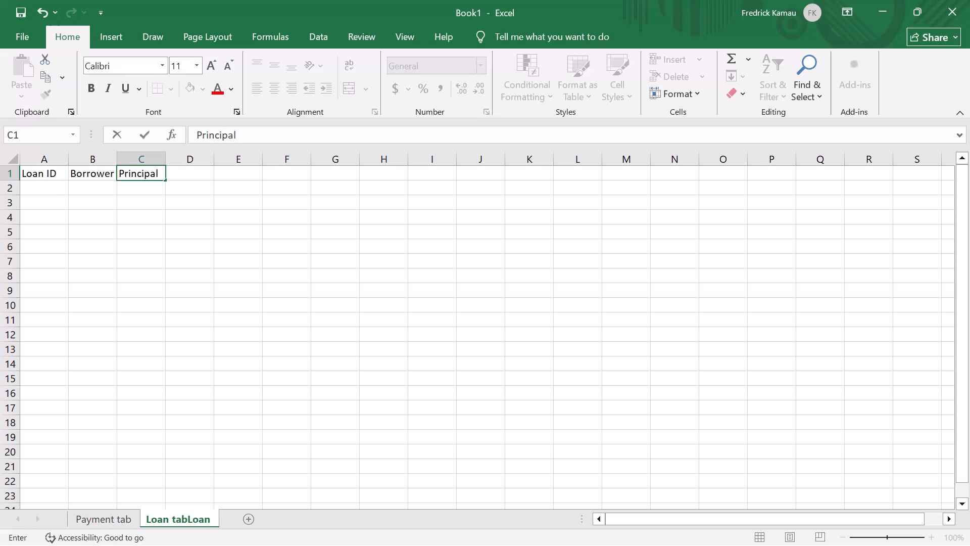
key(Right)
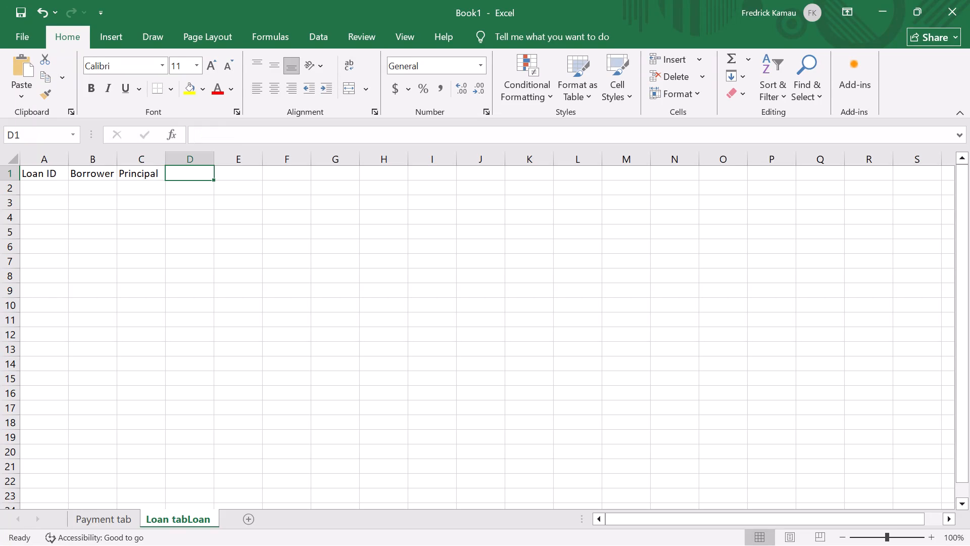
text(nnual)
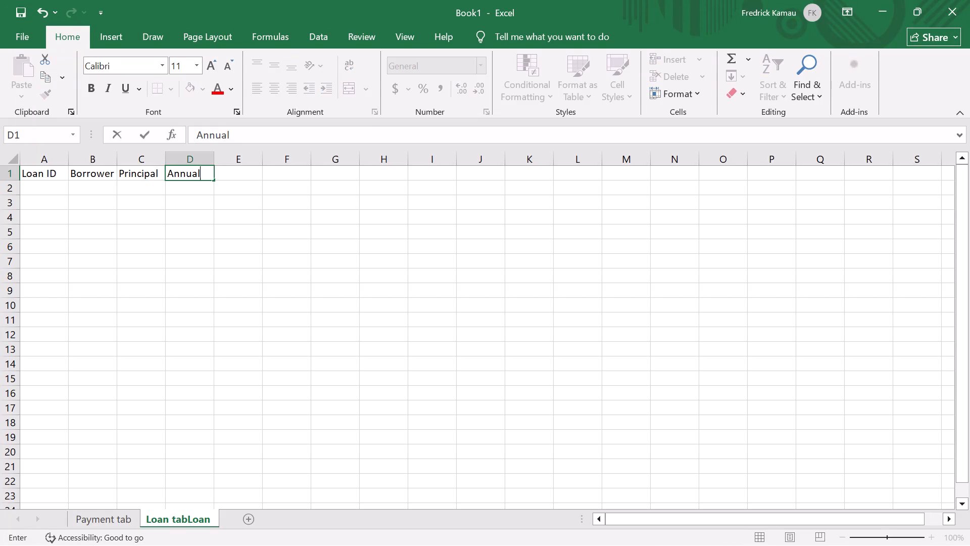
key(space)
text(ate)
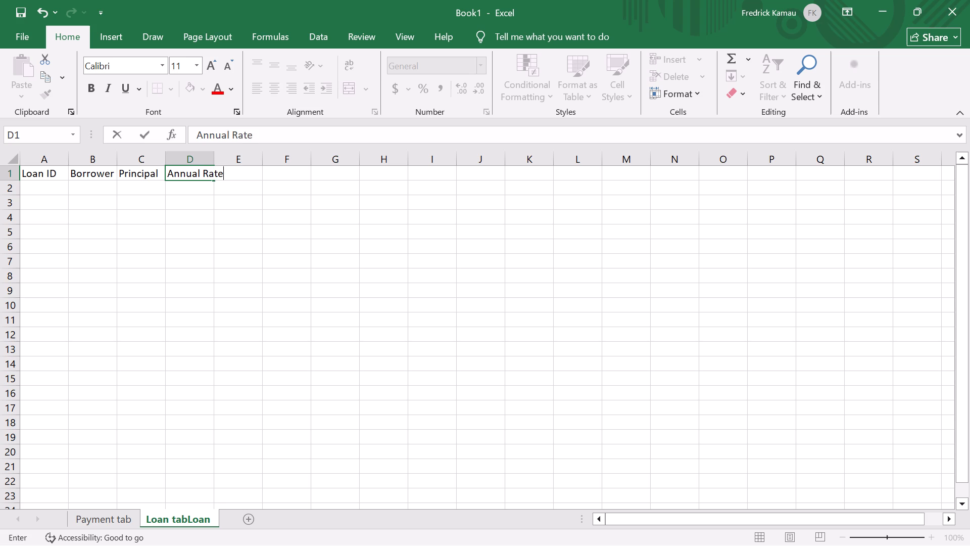
key(Right)
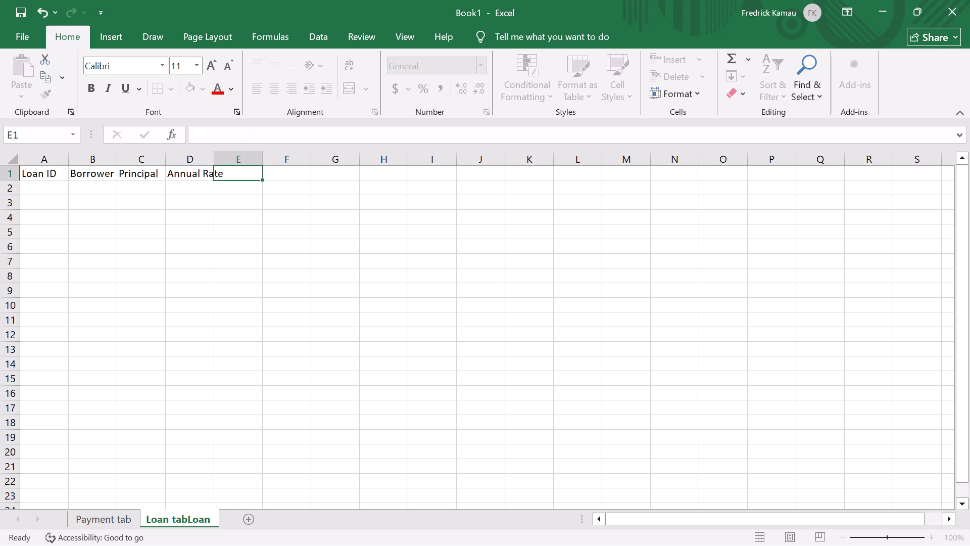
Enter the headers Terms (months) in cell E1 and Start Date in cell F1 of the loan sheet.
text(erms)
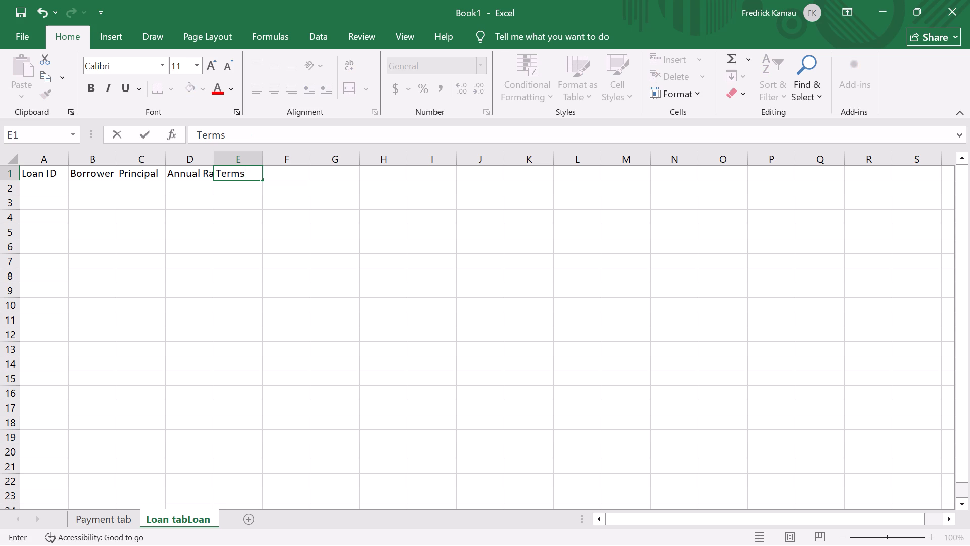
key(space)
key(shift+parenleft)
text(months)
key(shift+parenright)
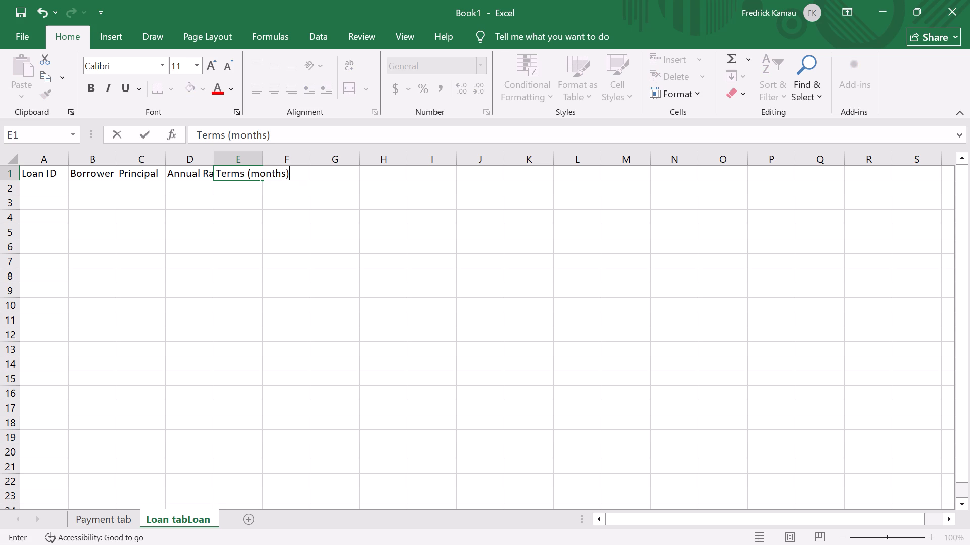
key(Right)
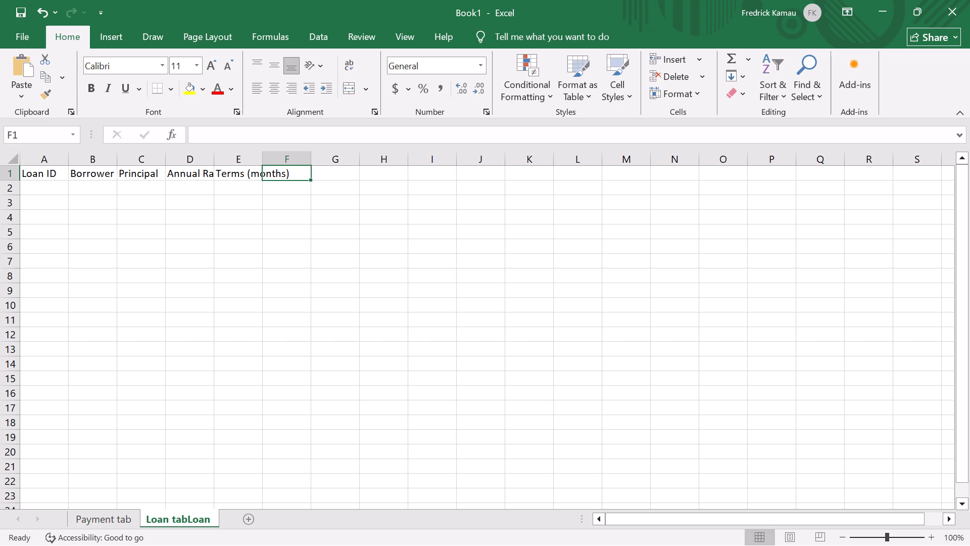
key(s)
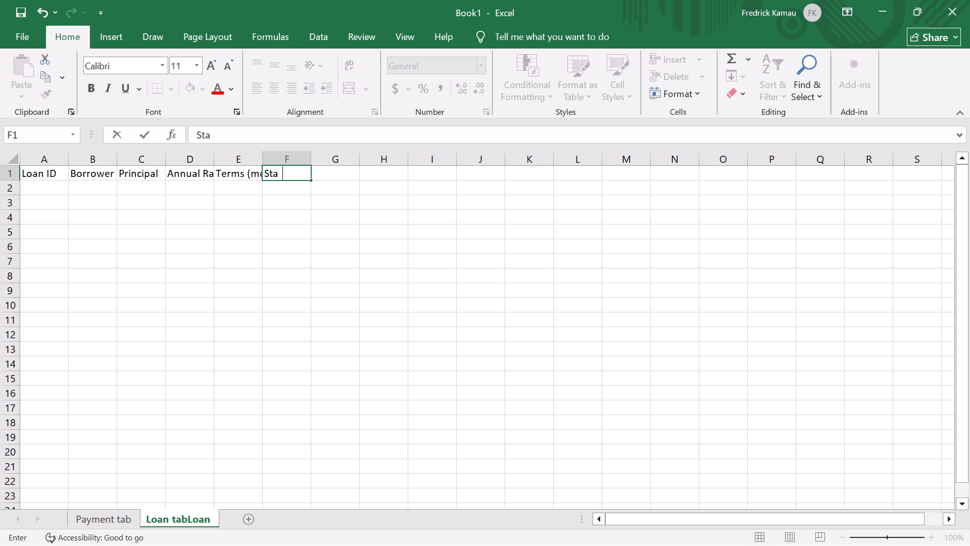
key(space)
key(Right)
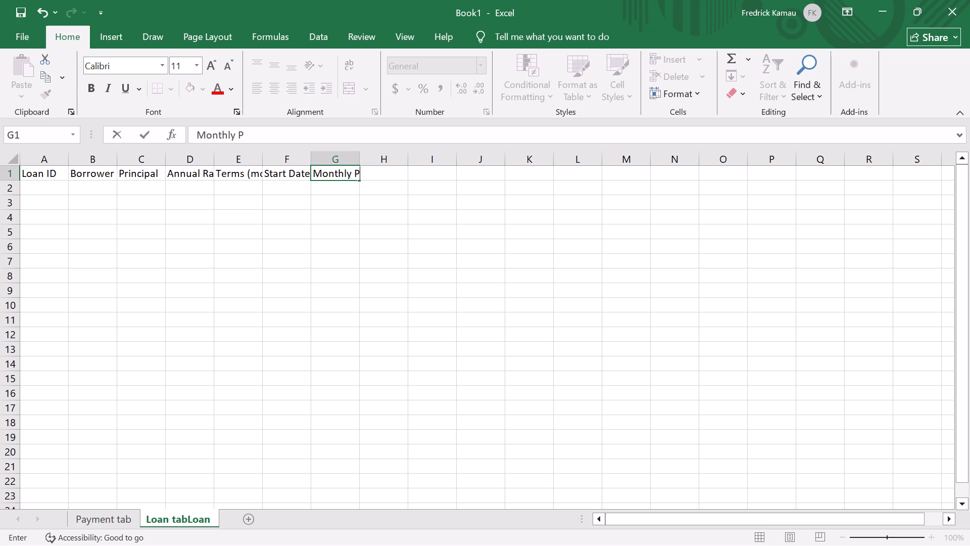
Enter the headers Monthly Payment in cell G1 and Total Paid in cell H1.
text(ay)
text(ment)
key(Right)
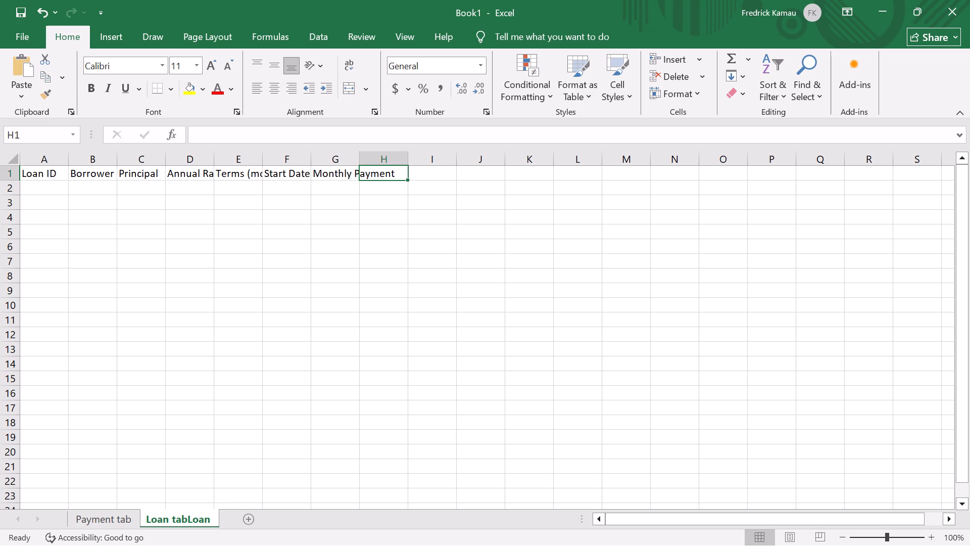
text(otal)
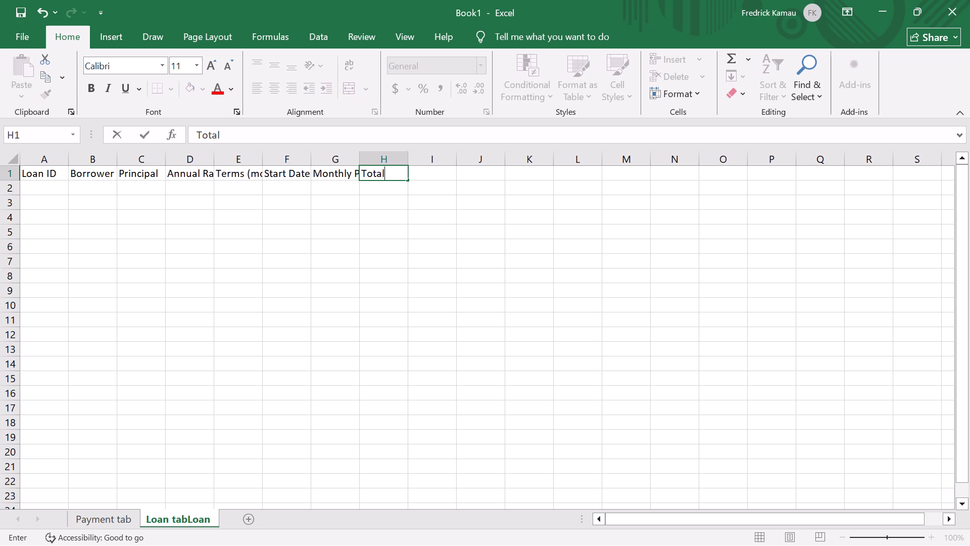
key(space)
text(aid)
key(Right)
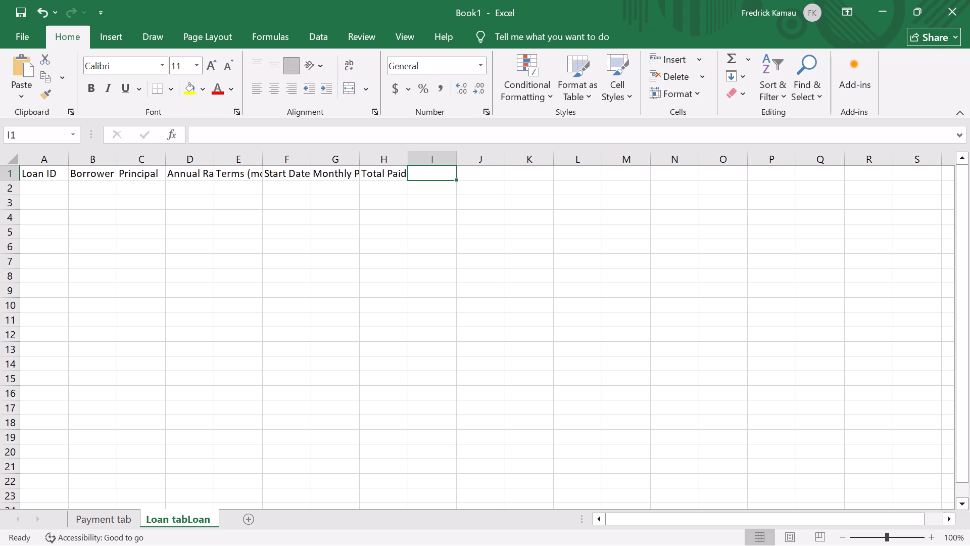
Enter the remaining headers Balance, Next Due and Status in cells I1 to K1.
text(ala)
text(nce)
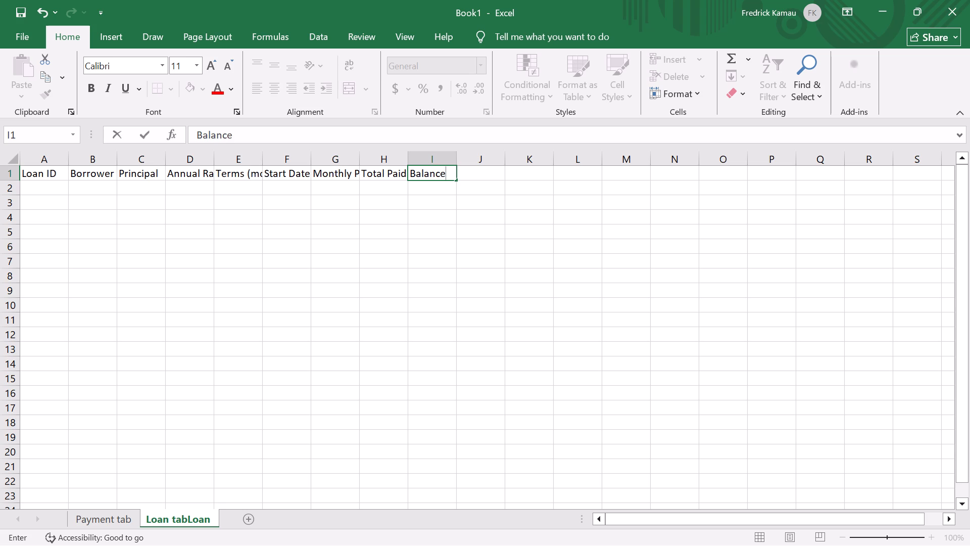
key(Right)
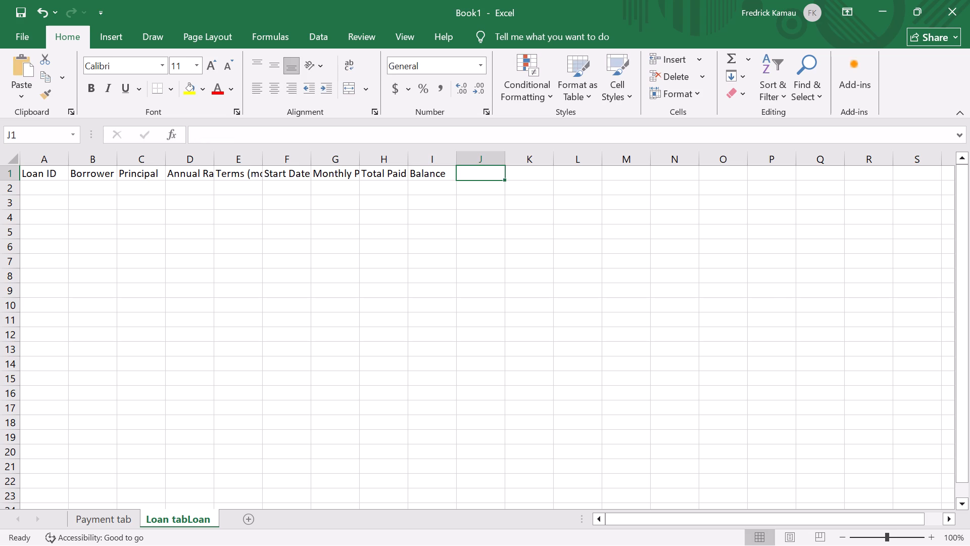
text(ext)
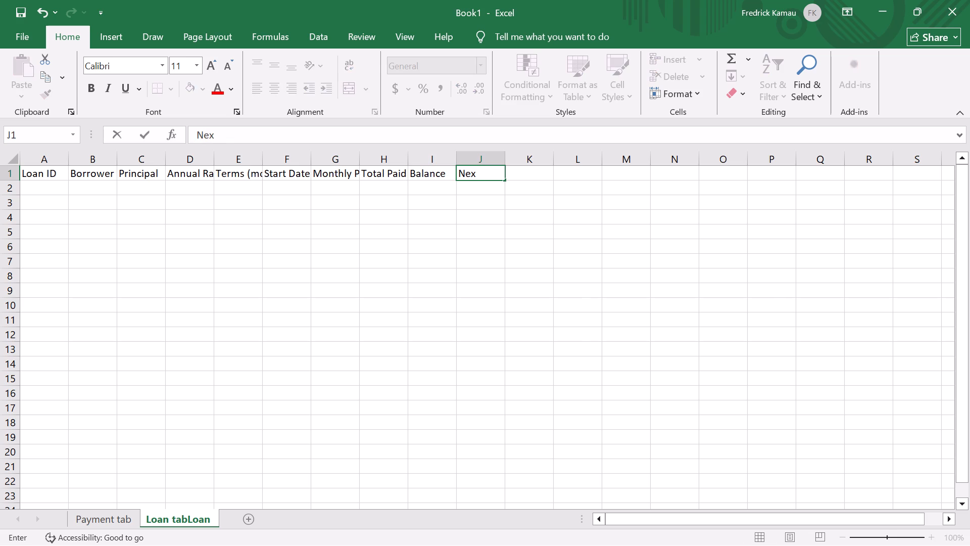
key(space)
key(Right)
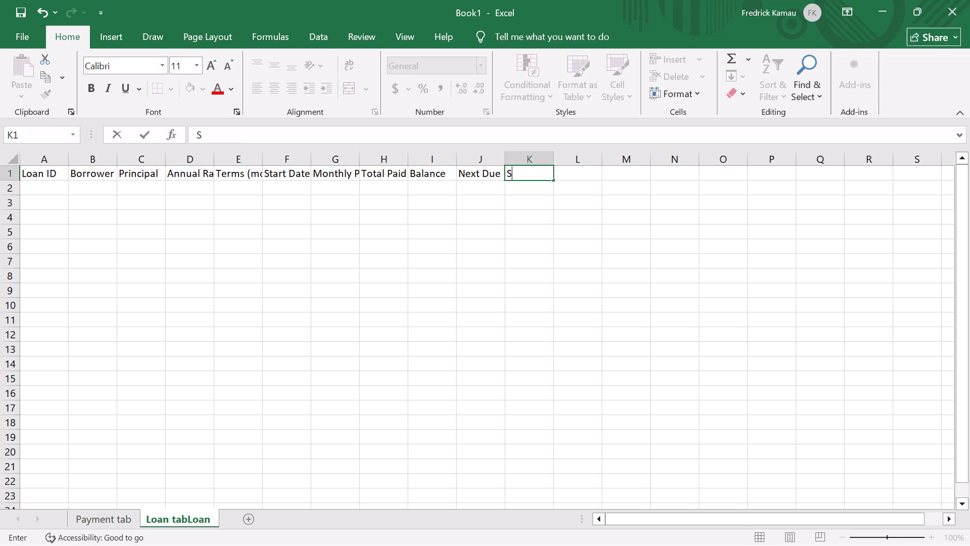
text(tatus)
Start the first loan record in row 2 with Loan ID Loo1, borrower John and principal 50000.
click(48, 185)
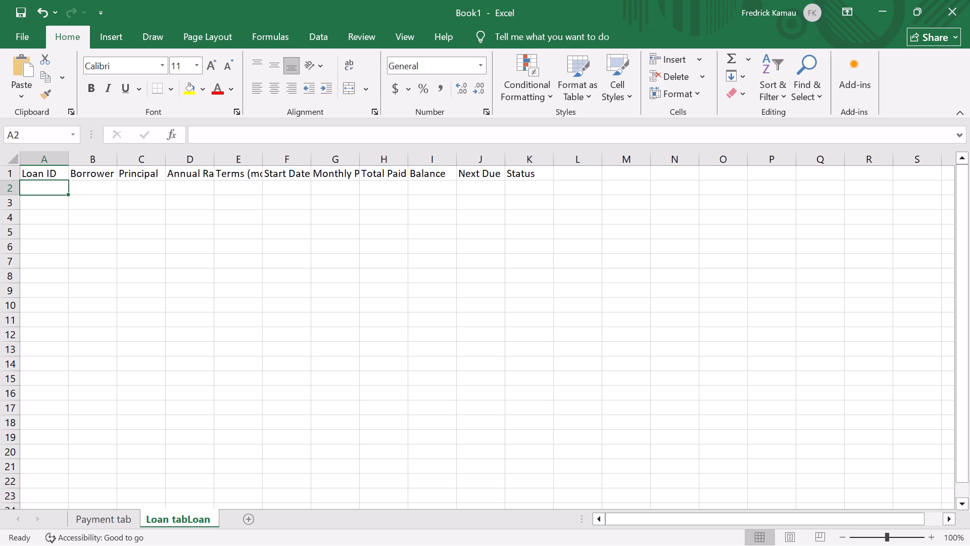
key(l)
text(oo1)
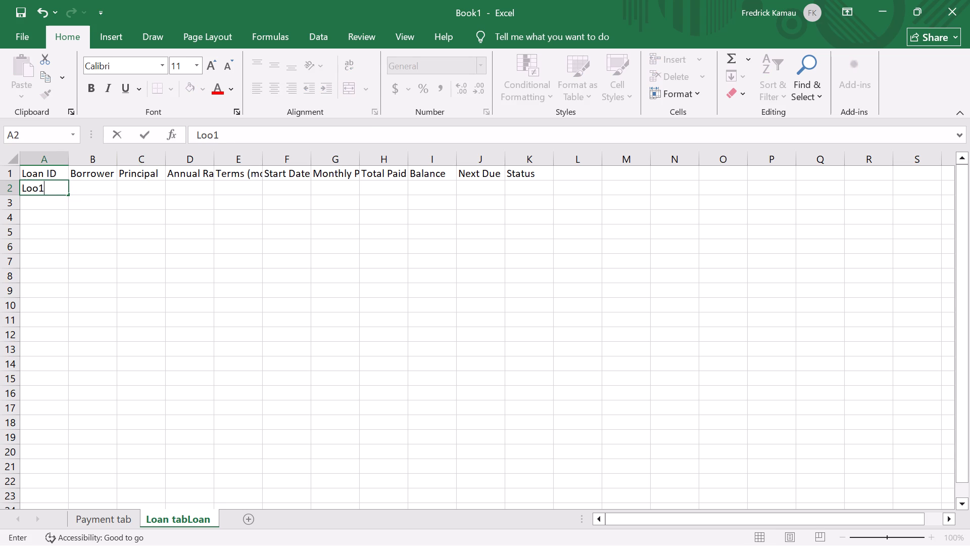
click(90, 188)
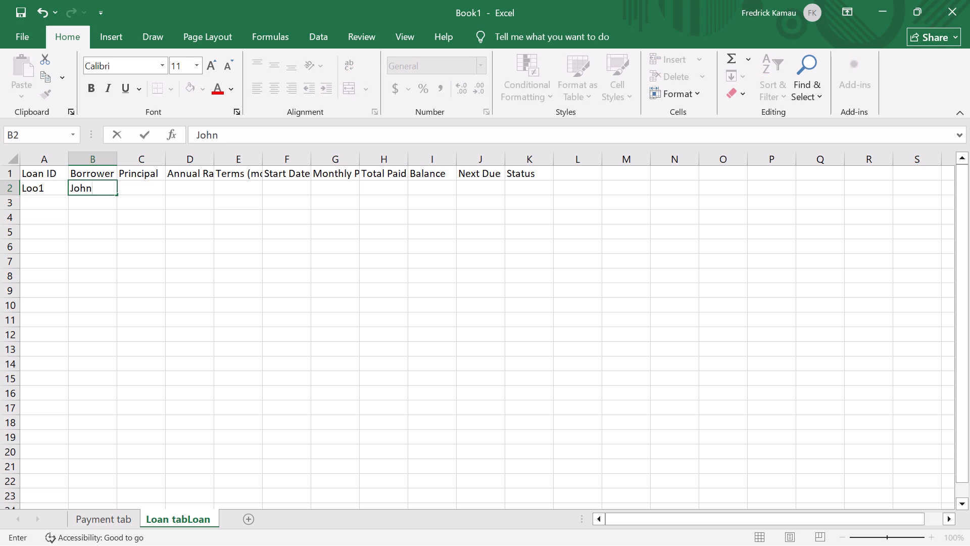
click(135, 187)
text(50)
text(000)
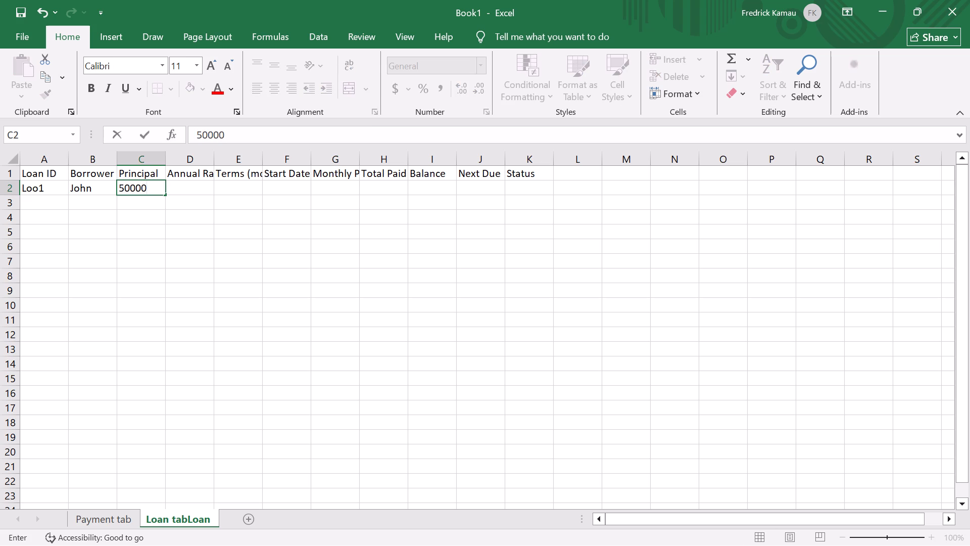
Enter an annual rate of 12% in cell D2 and a term of 12 months in cell E2.
click(188, 186)
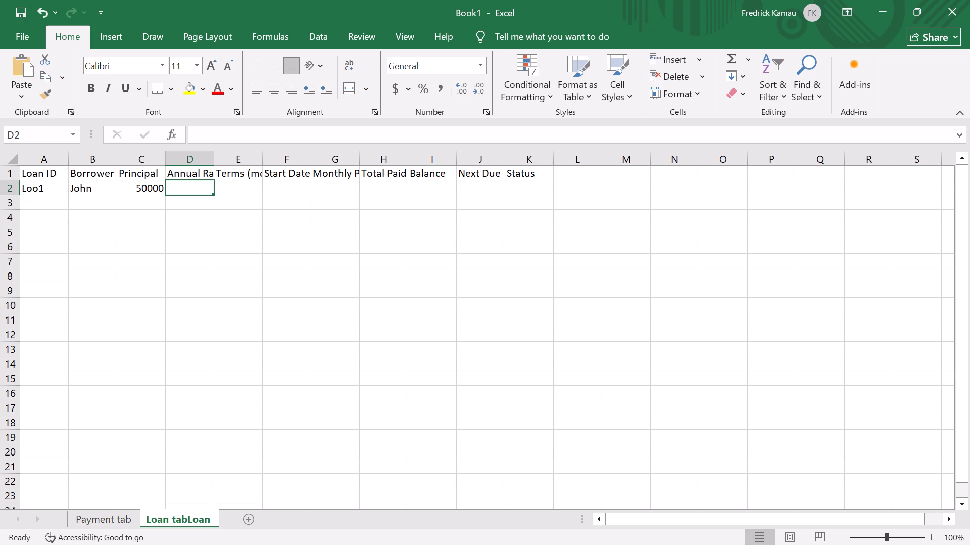
text(12)
key(shift+percent)
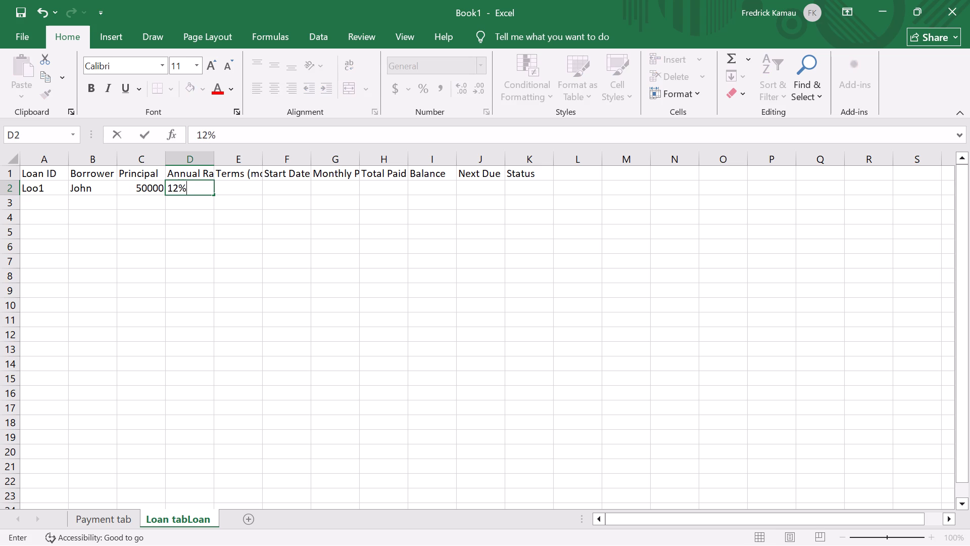
click(247, 188)
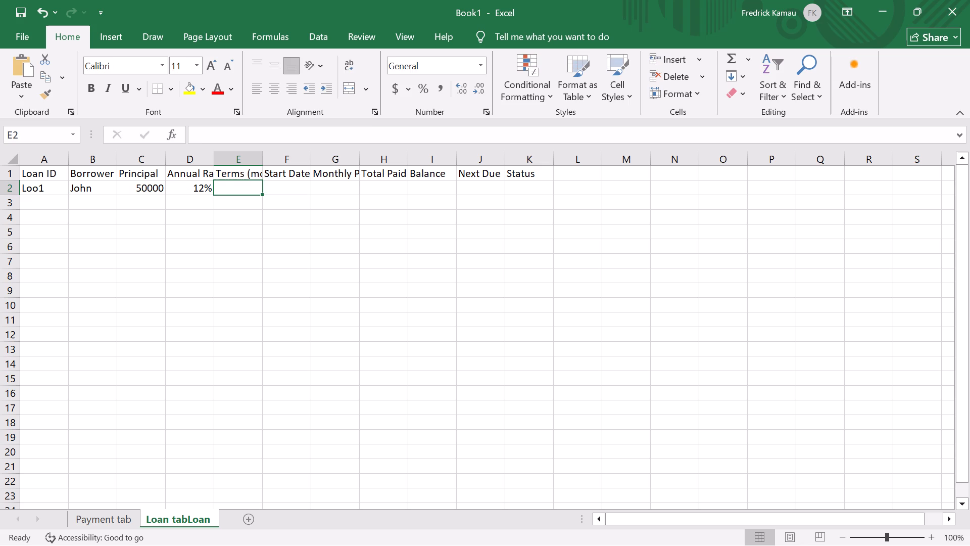
text(12)
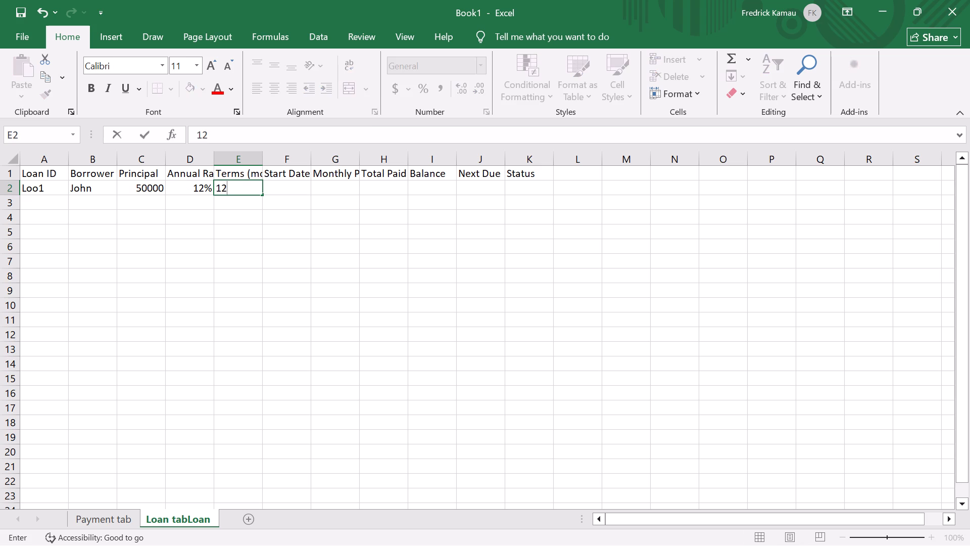
Enter the loan's start date 01-11-2026 in cell F2.
click(284, 190)
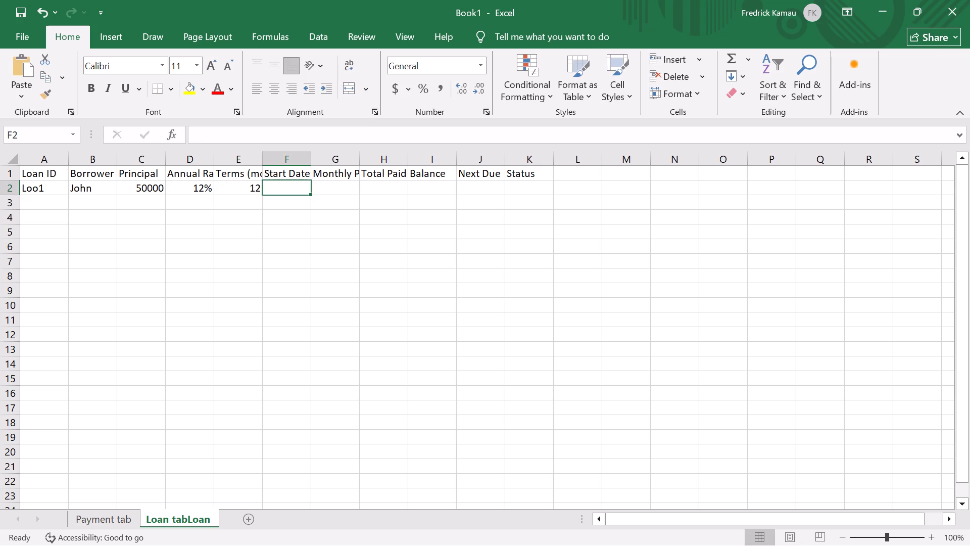
text(01)
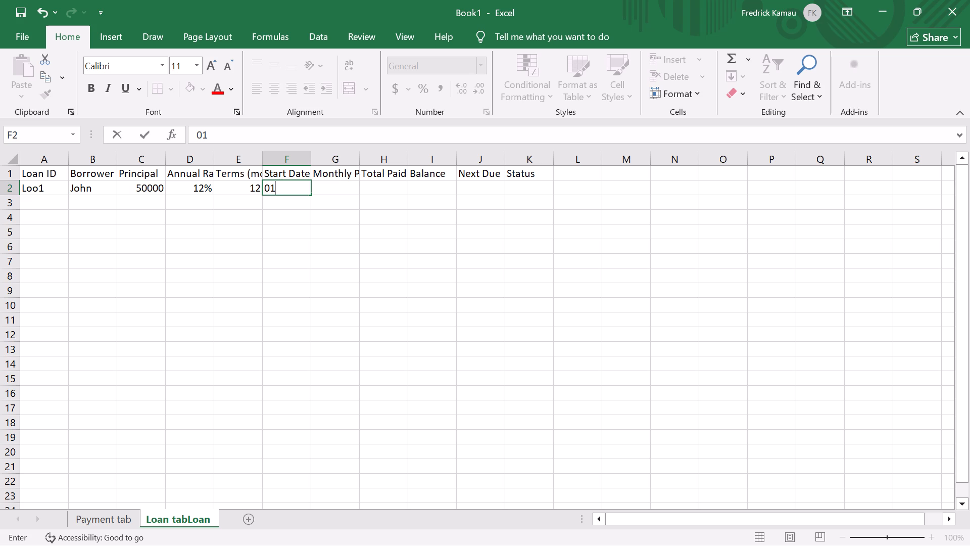
key(ctrl+slash)
key(slash)
text(11)
key(BackSpace)
key(BackSpace)
key(BackSpace)
key(minus)
text(11)
key(minus)
text(2026)
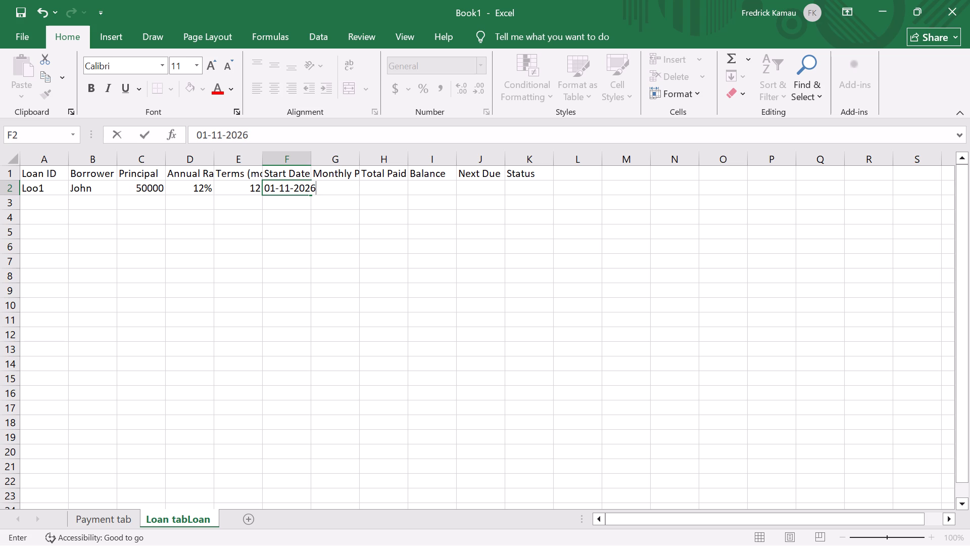
click(44, 171)
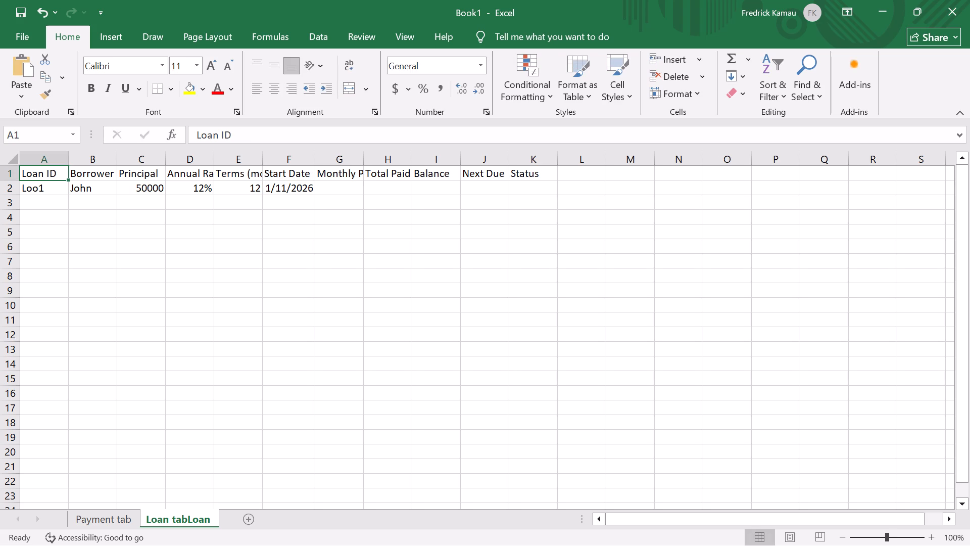
Convert the loan data in A1:K2 into a table with headers.
key(ctrl+t)
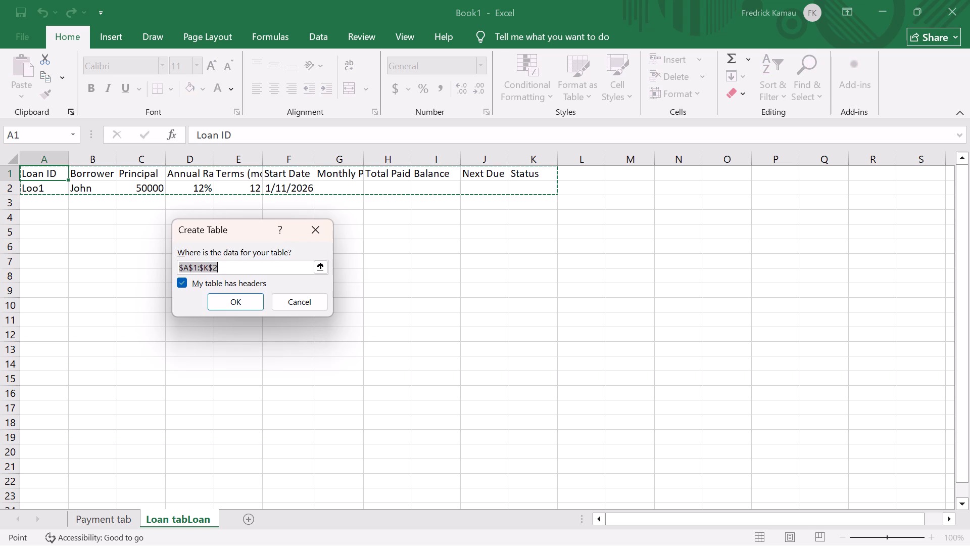
click(230, 299)
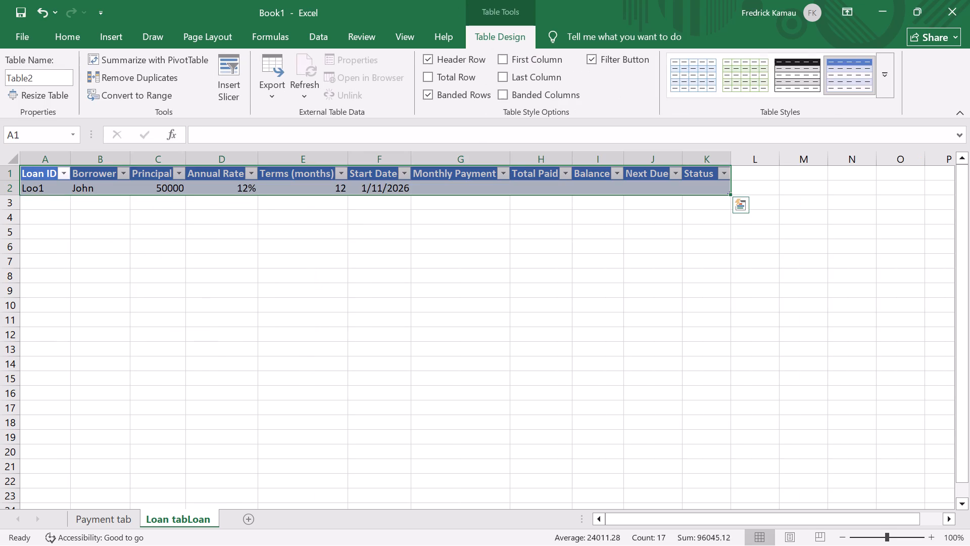
click(227, 303)
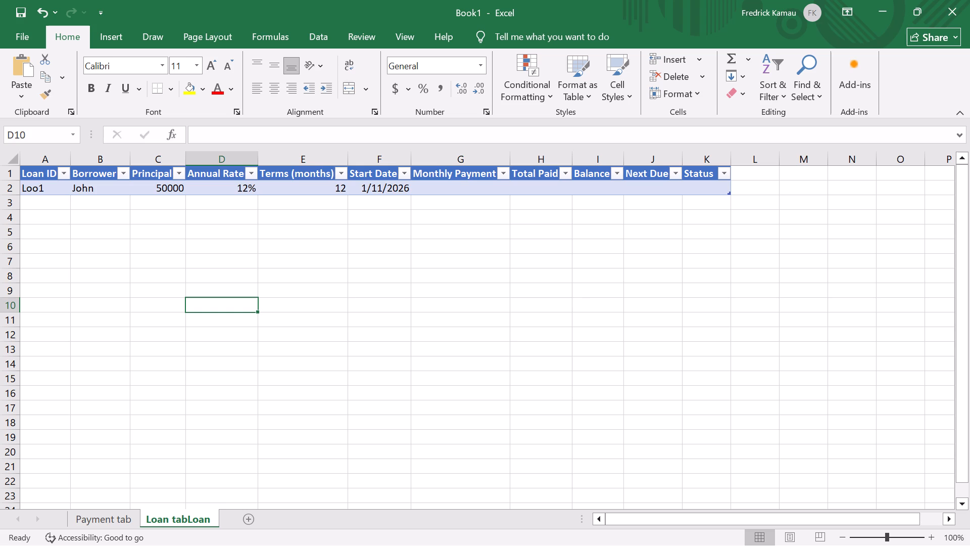
Enter the formula =-PMT(D2/12,E2,C2) in the Monthly Payment cell G2.
click(459, 189)
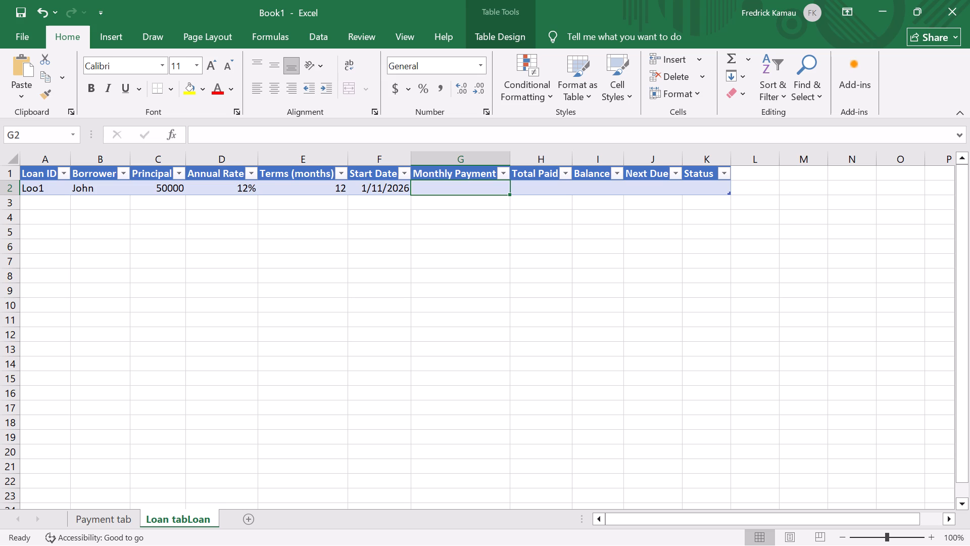
key(equal)
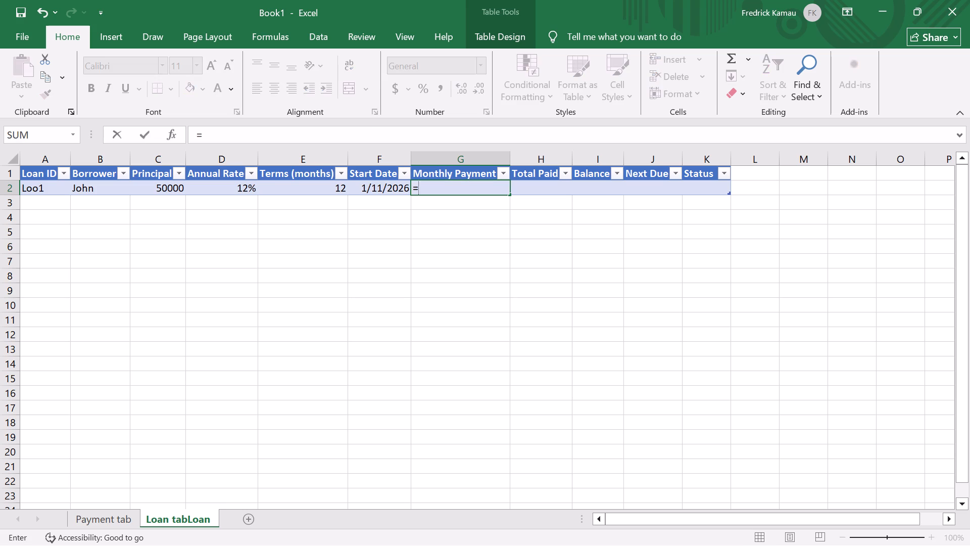
key(minus)
text(PMT)
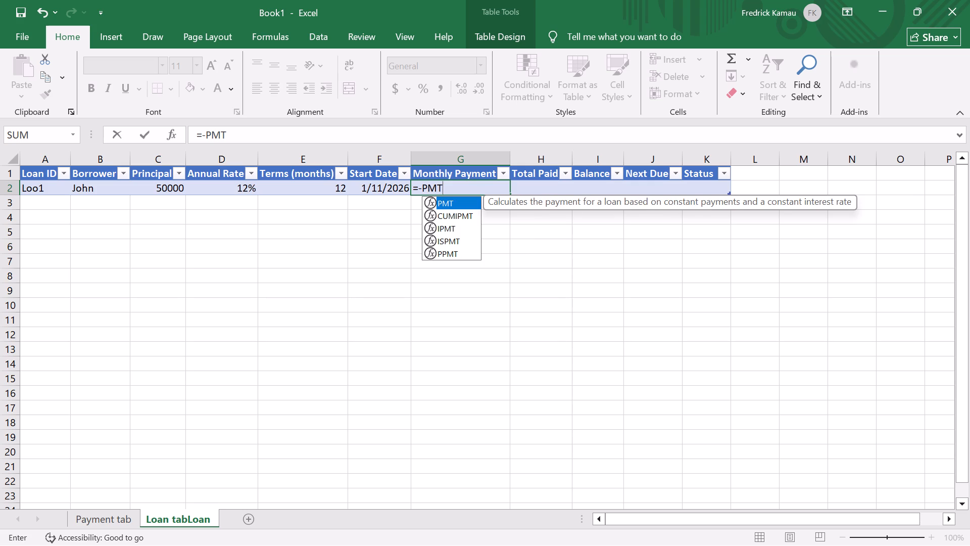
key(shift+parenleft)
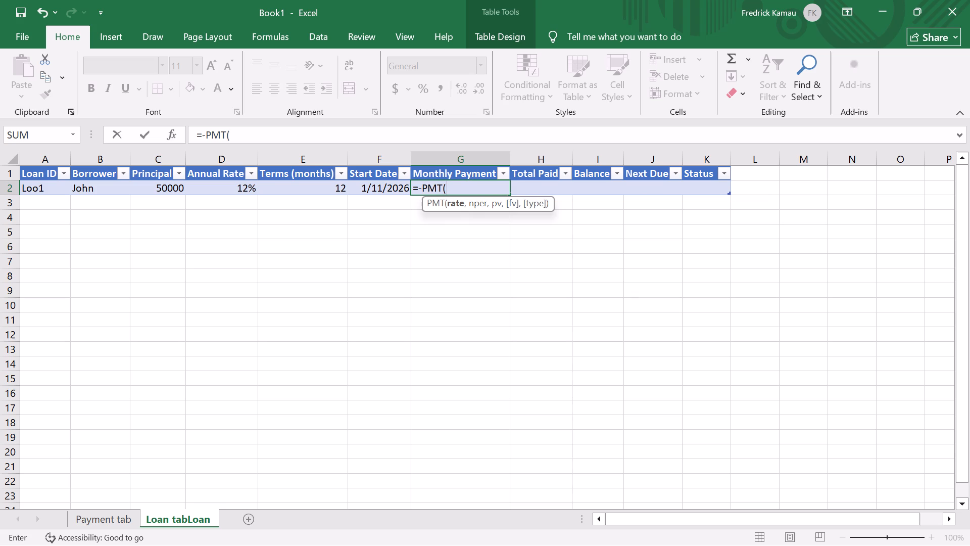
text(D2)
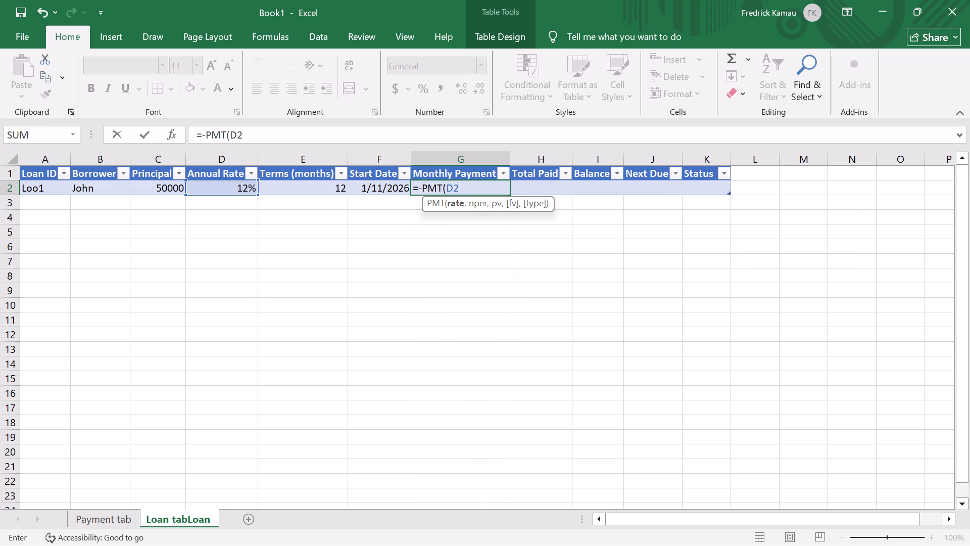
key(slash)
text(12)
key(comma)
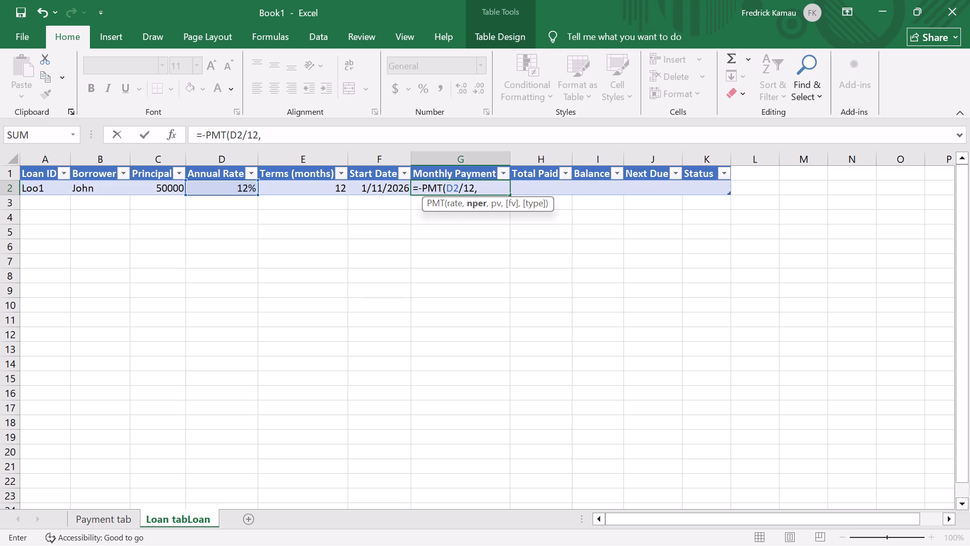
text(E2)
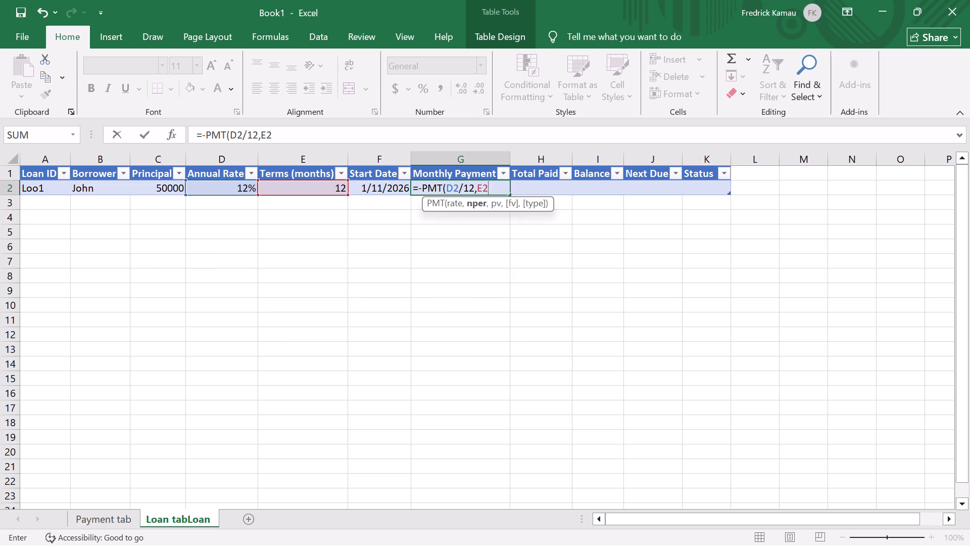
key(comma)
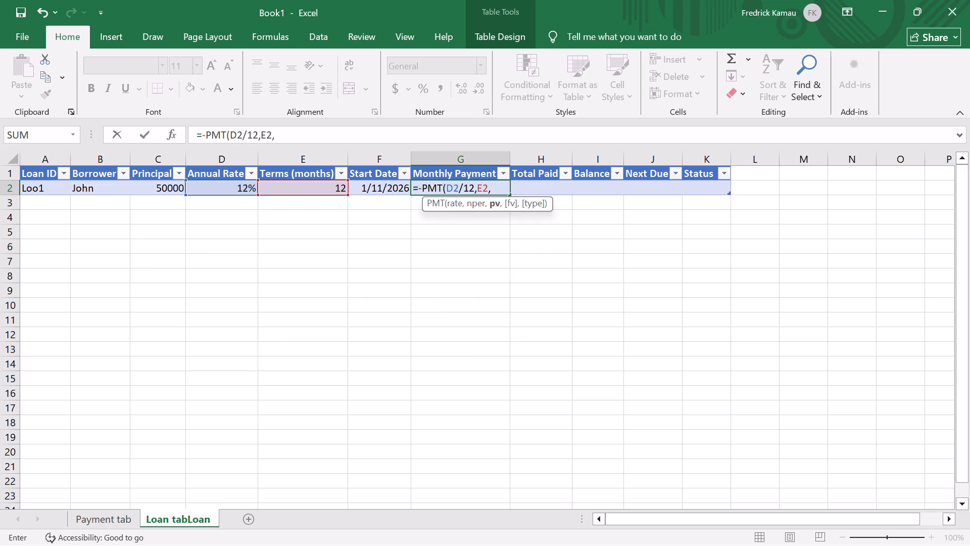
text(C2)
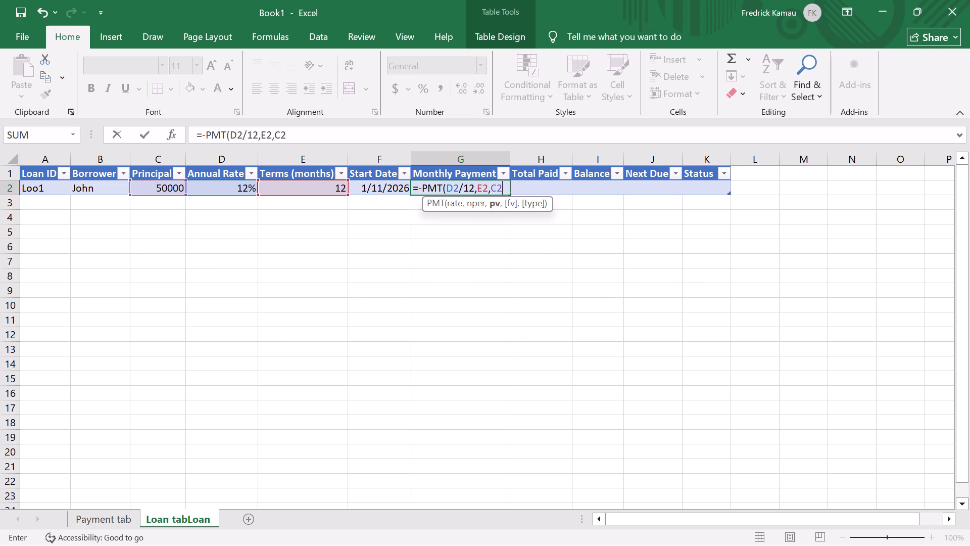
key(shift+parenright)
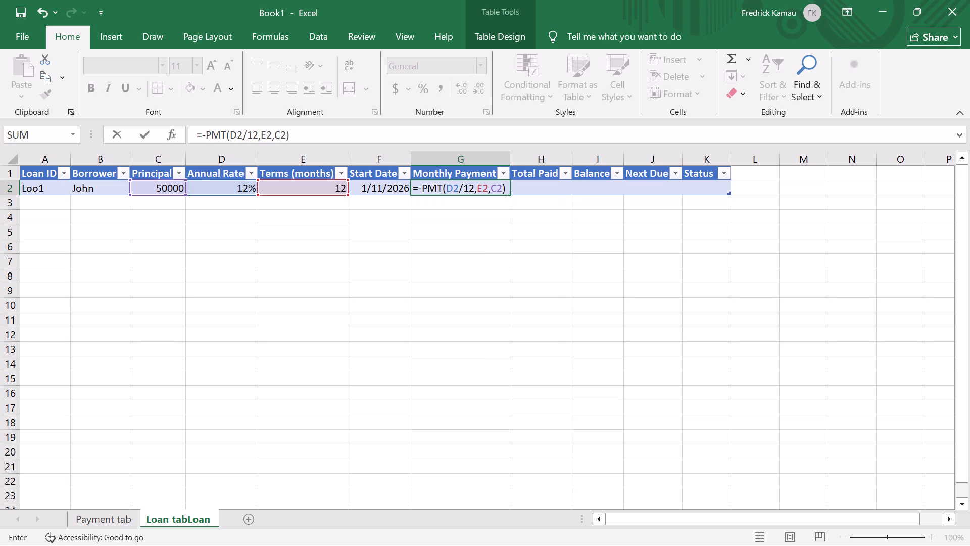
key(Return)
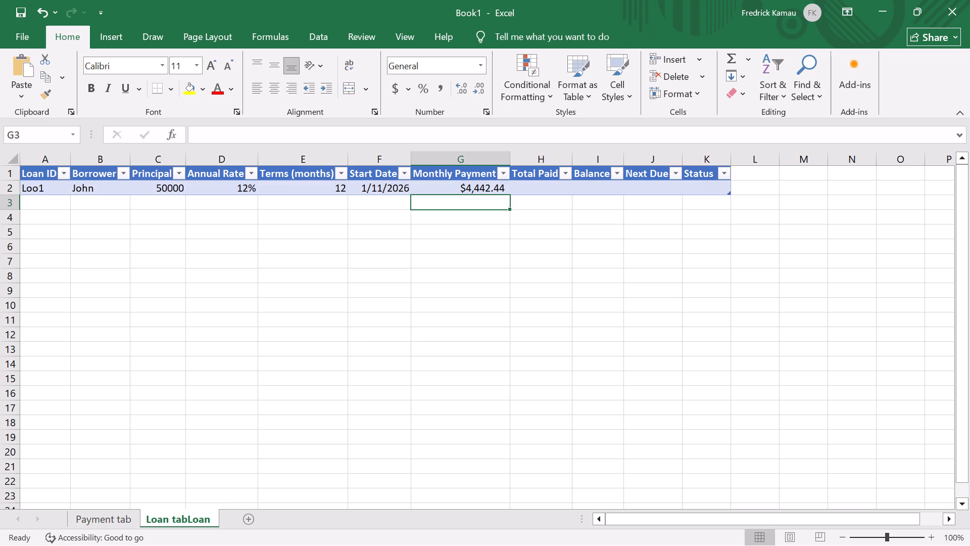
Start a SUMIFS formula in the Total Paid cell H2 with Payments!$C as the sum range.
click(540, 188)
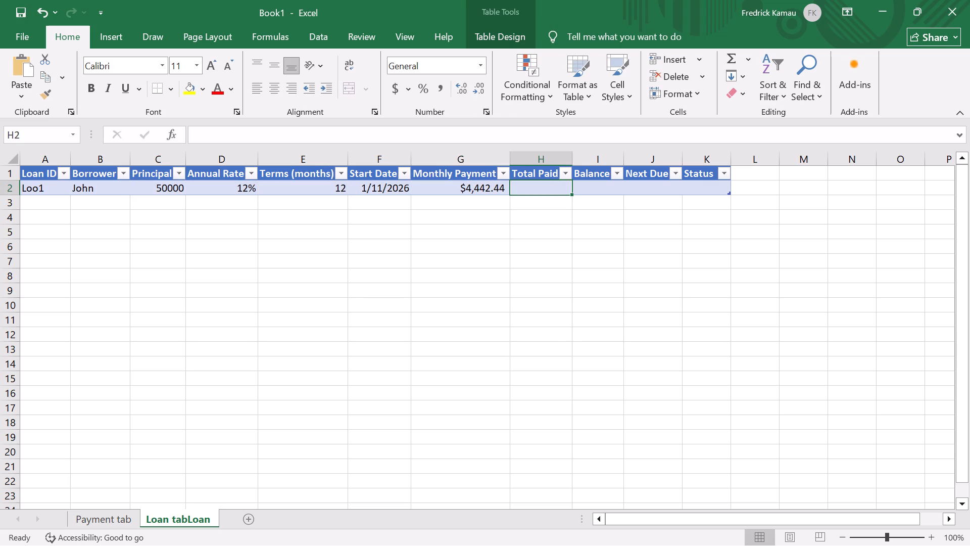
key(equal)
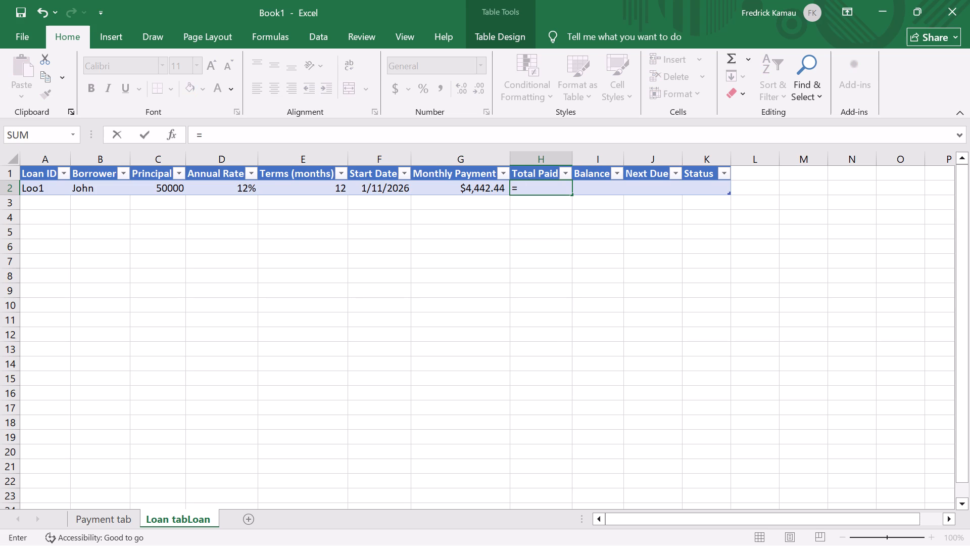
text(SUMIFS)
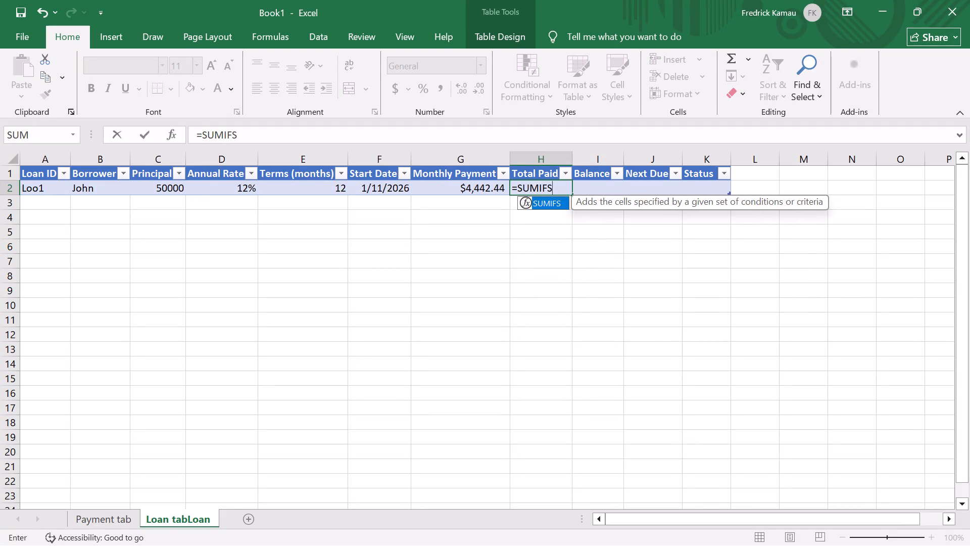
key(shift+parenleft)
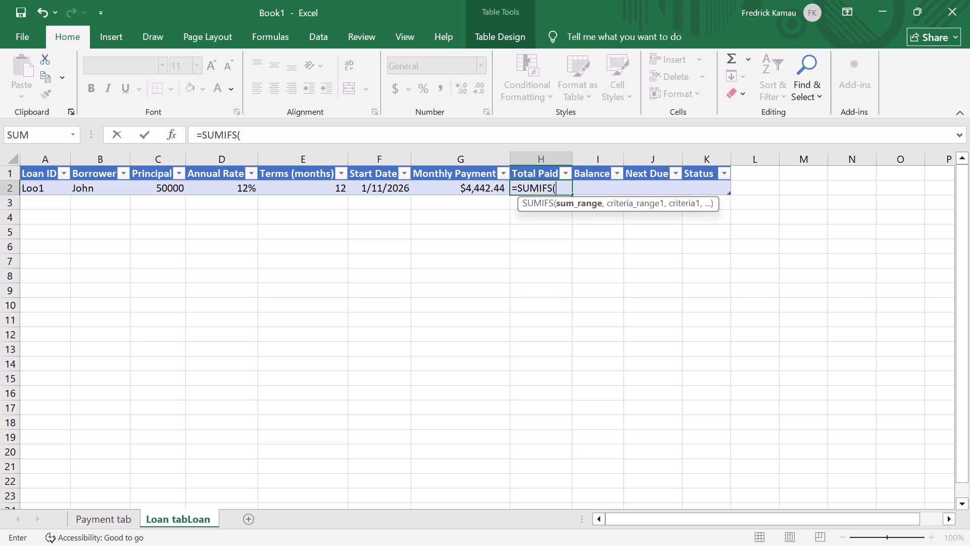
key(p)
text(ayments)
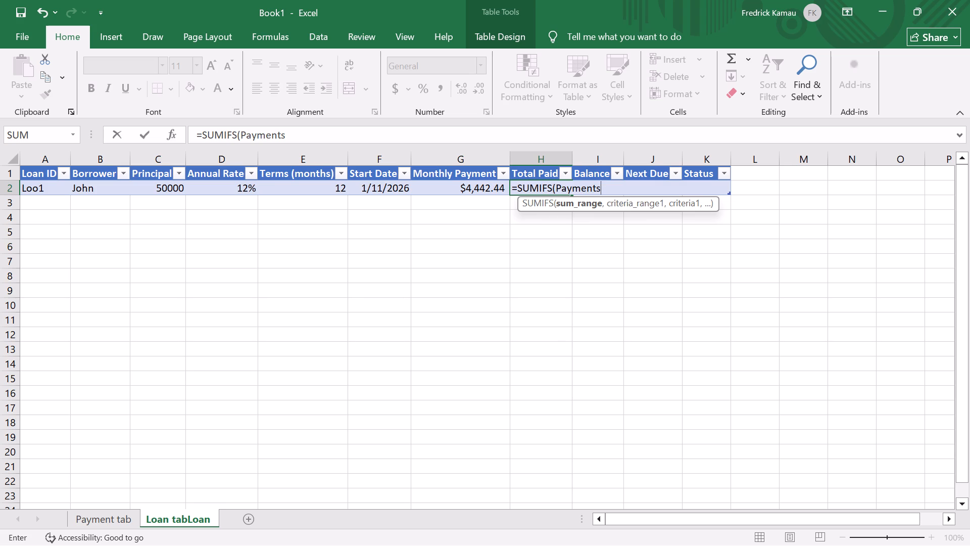
key(shift+exclam)
key(shift+dollar)
key(c)
key(BackSpace)
key(c)
Complete the Total Paid formula in H2 with criteria range Payments!$B:$B and criterion A2, and try to enter it.
key(comma)
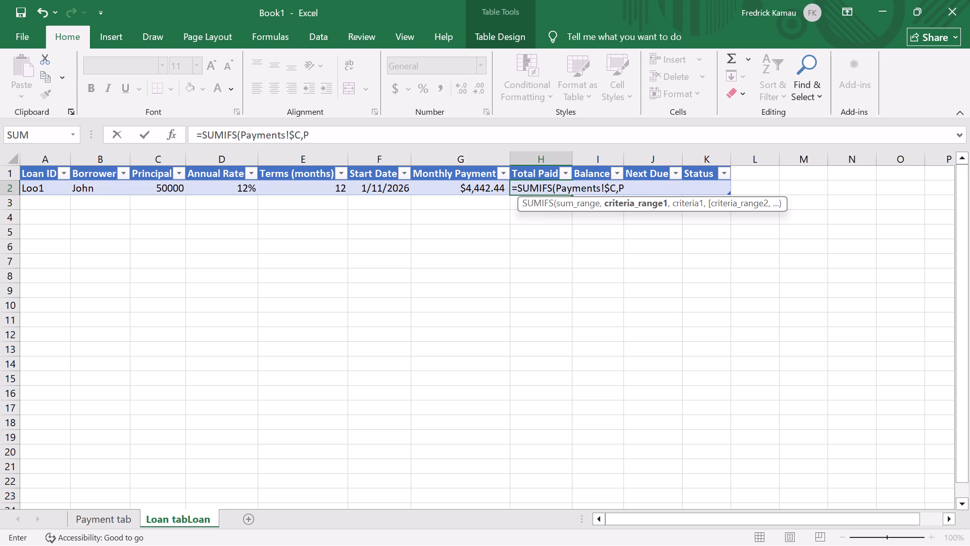
text(ay)
text(ments)
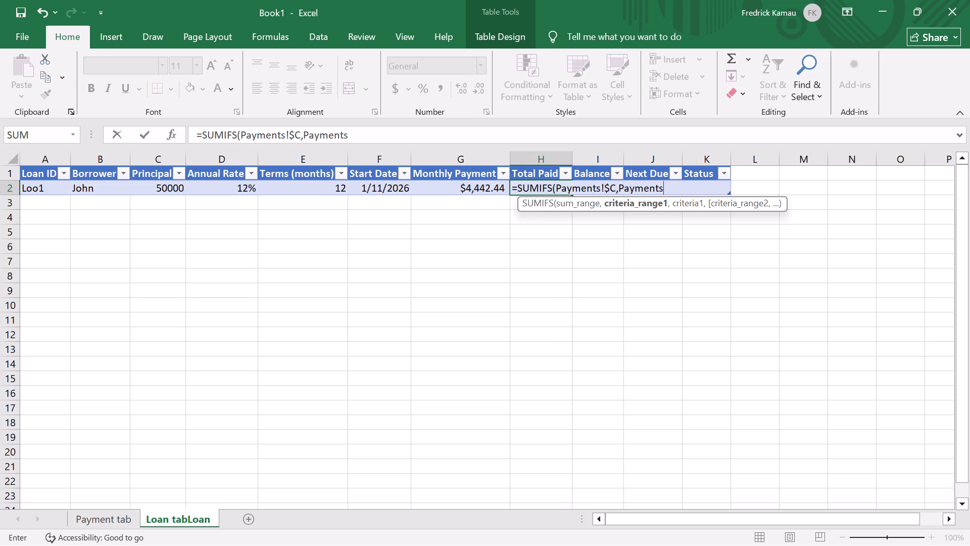
key(shift+exclam)
key(shift+dollar)
key(b)
key(BackSpace)
key(b)
key(shift+colon)
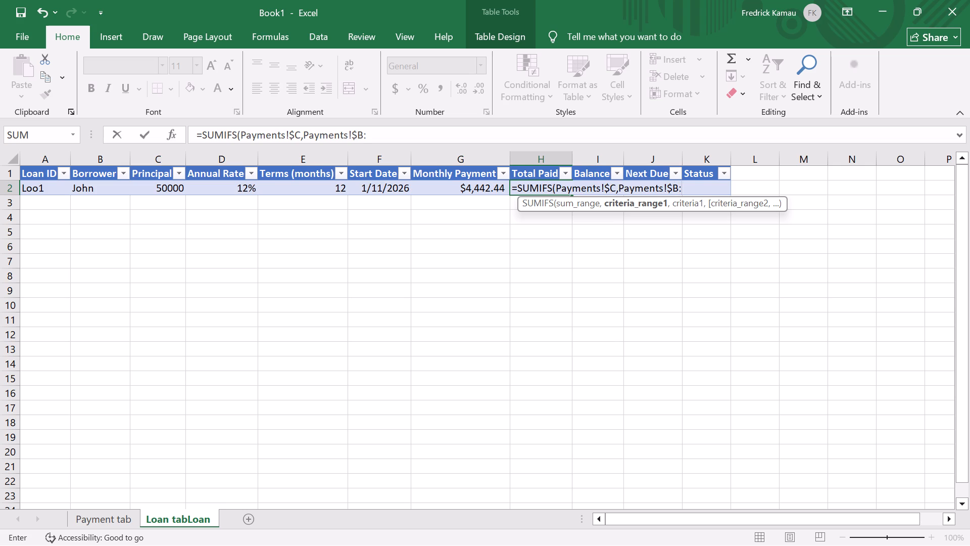
key(shift+dollar)
key(b)
key(comma)
key(a)
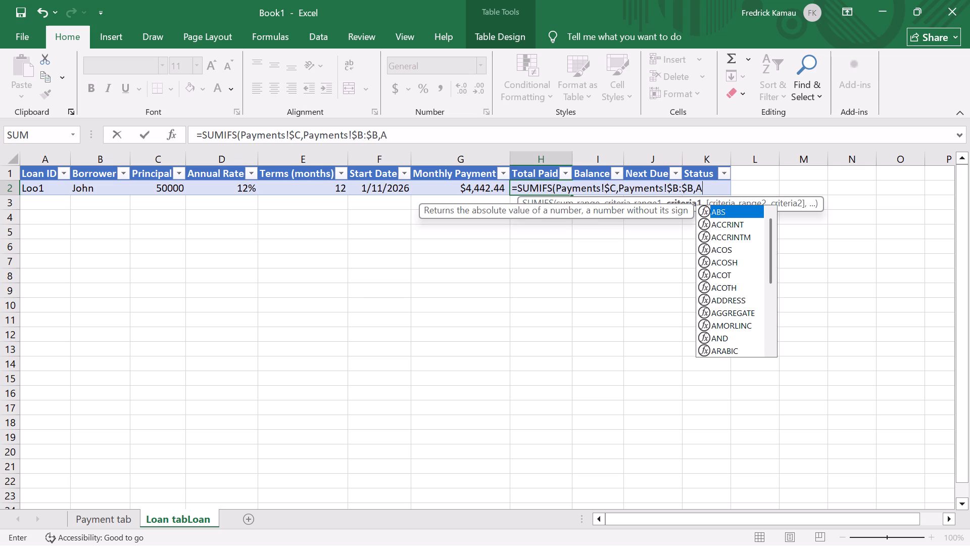
key(2)
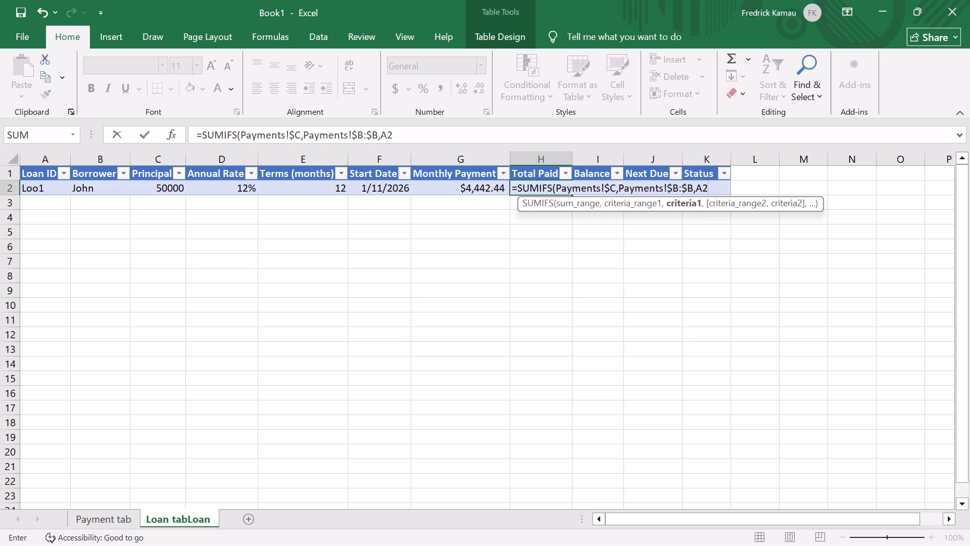
key(shift+parenright)
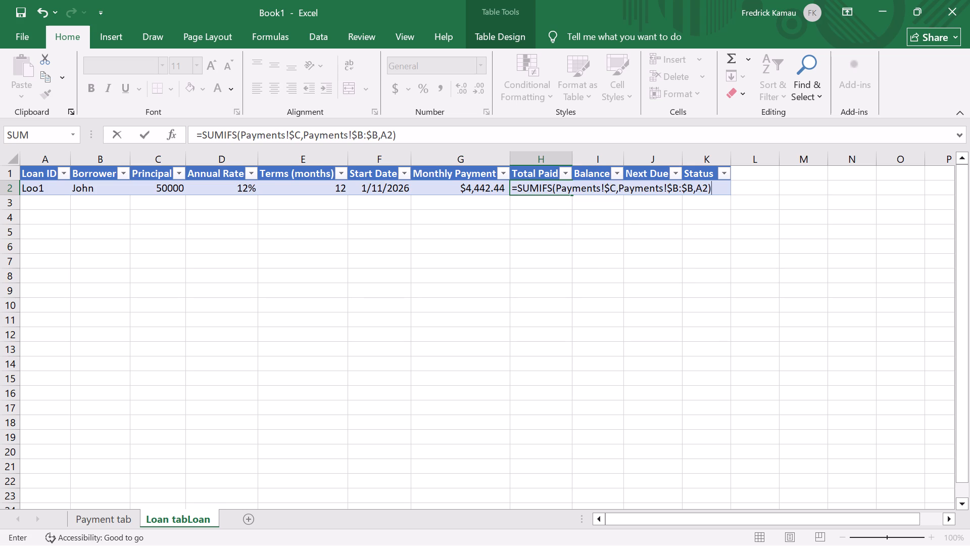
key(Return)
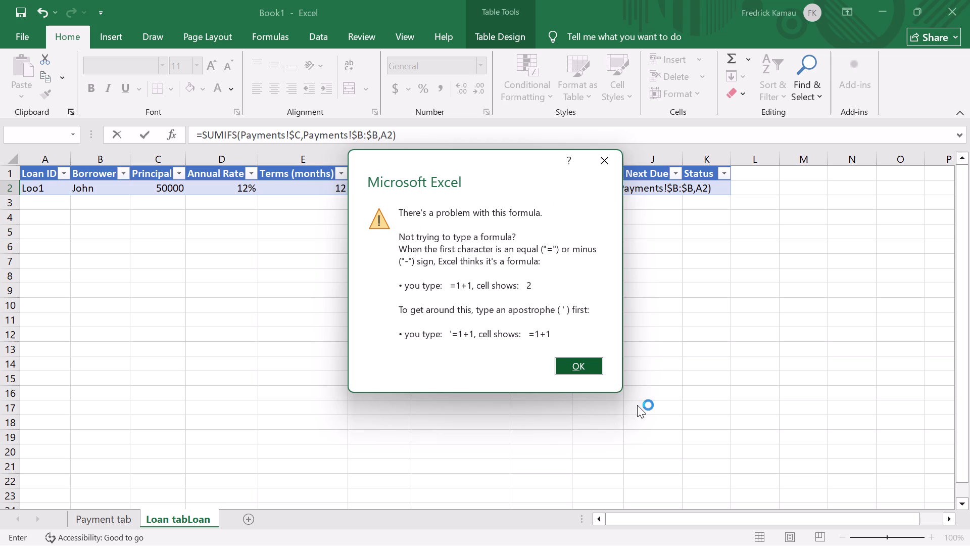
click(574, 369)
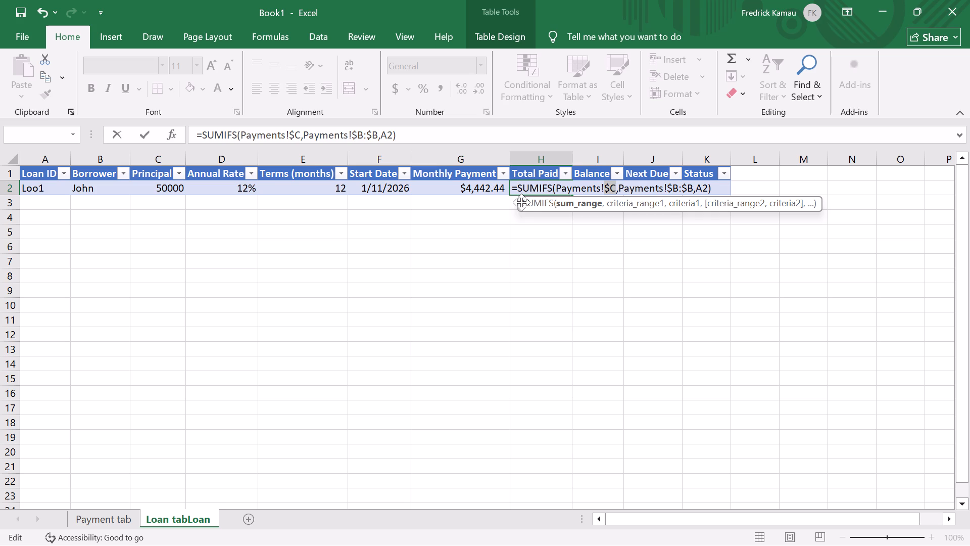
Try to correct the SUMIFS formula in H2 by replacing $C in its sum range with :$C.
key(shift+colon)
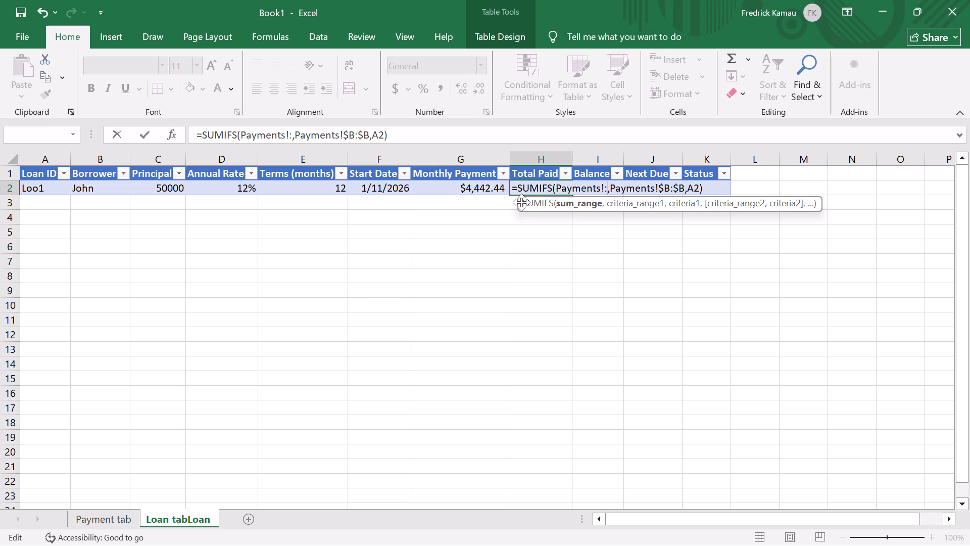
key(shift+dollar)
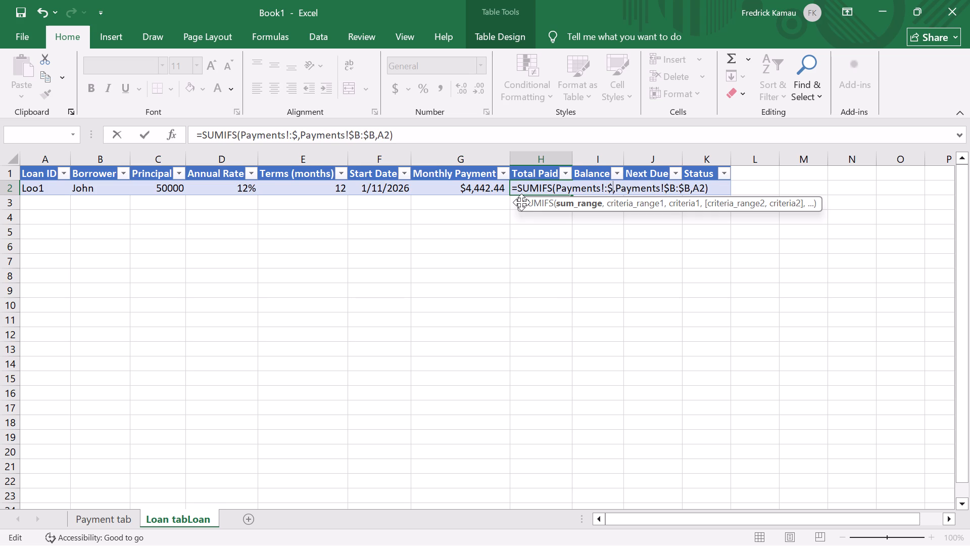
key(c)
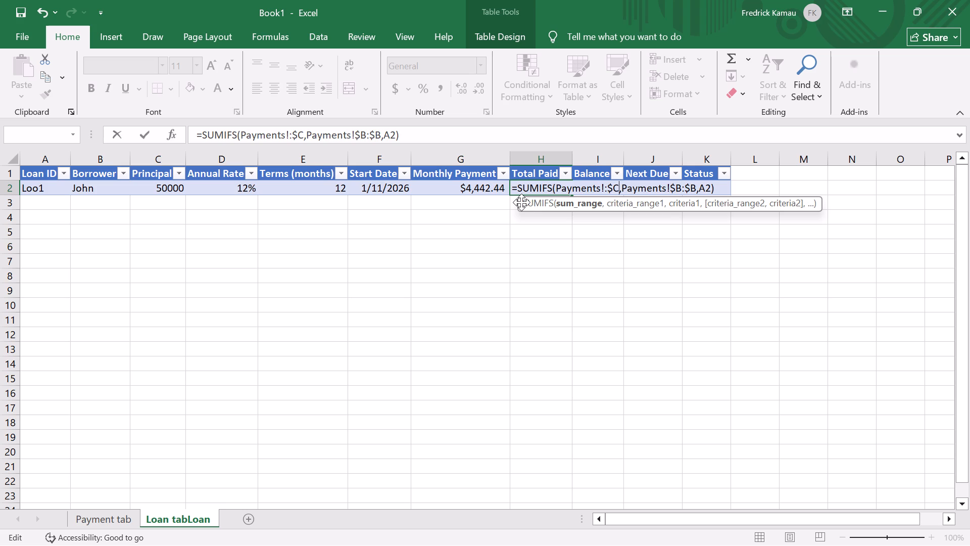
key(Return)
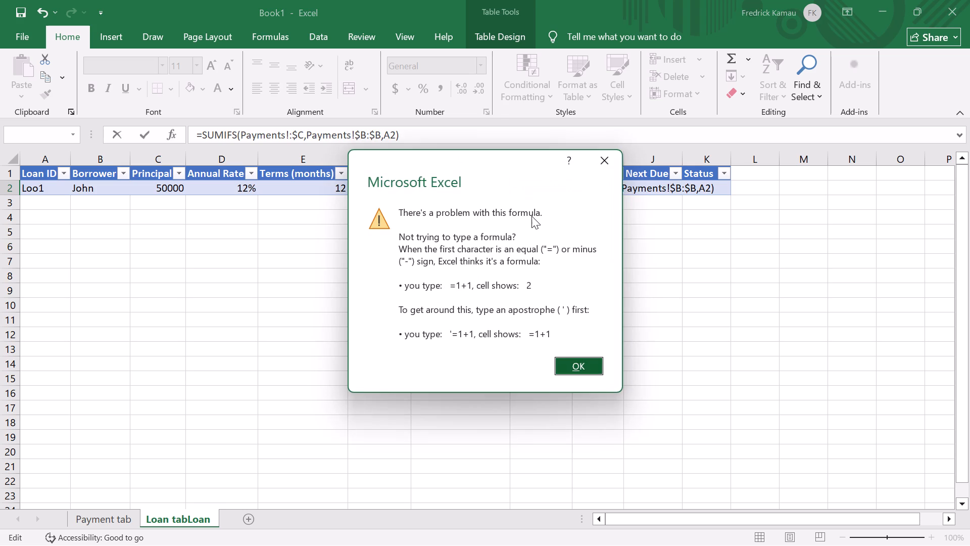
click(610, 163)
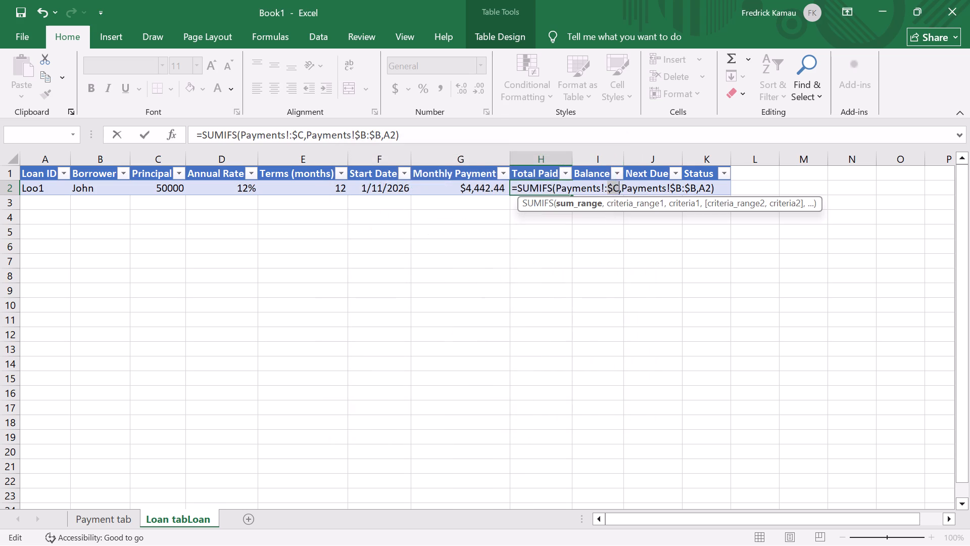
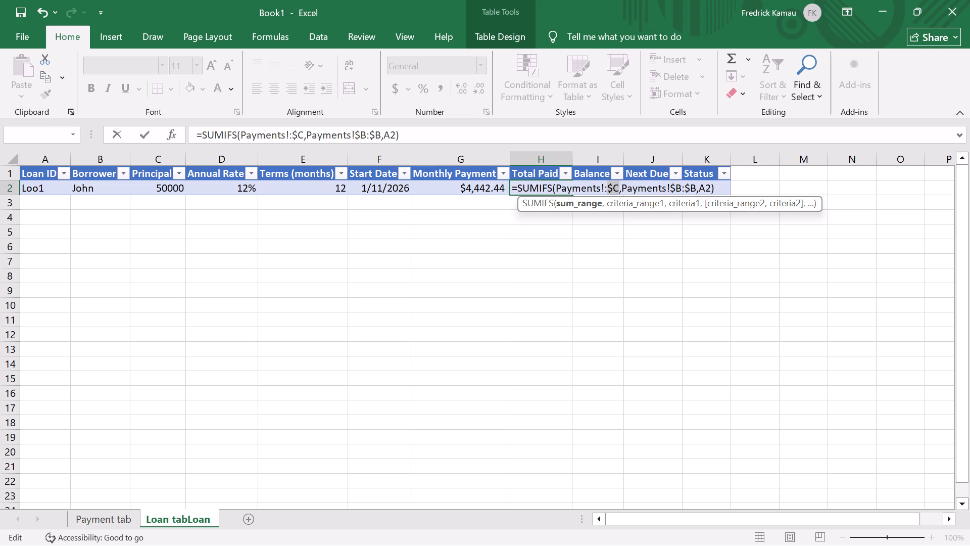
Change the sum range of the SUMIFS formula in H2 to Payments!&C:&C.
click(609, 185)
key(BackSpace)
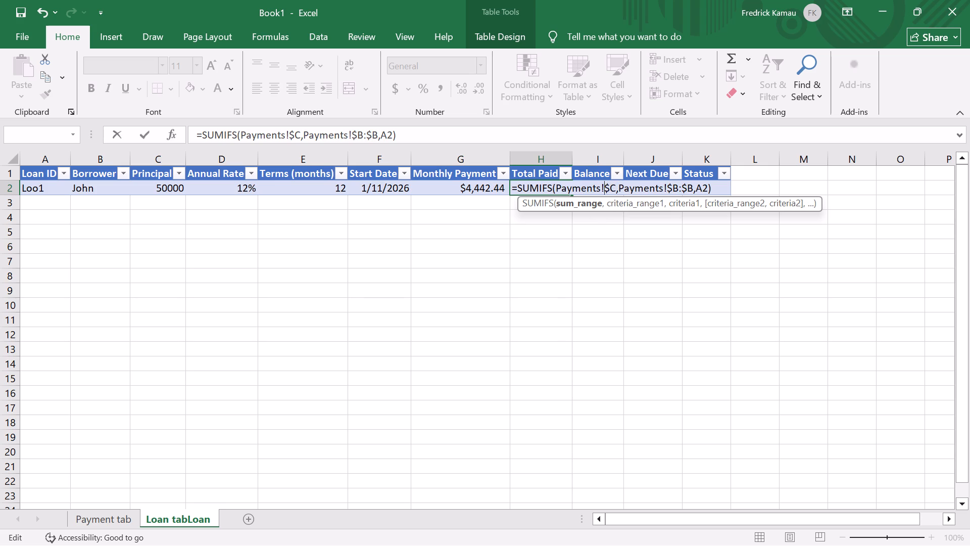
scroll(610, 186, up, 1)
key(shift+colon)
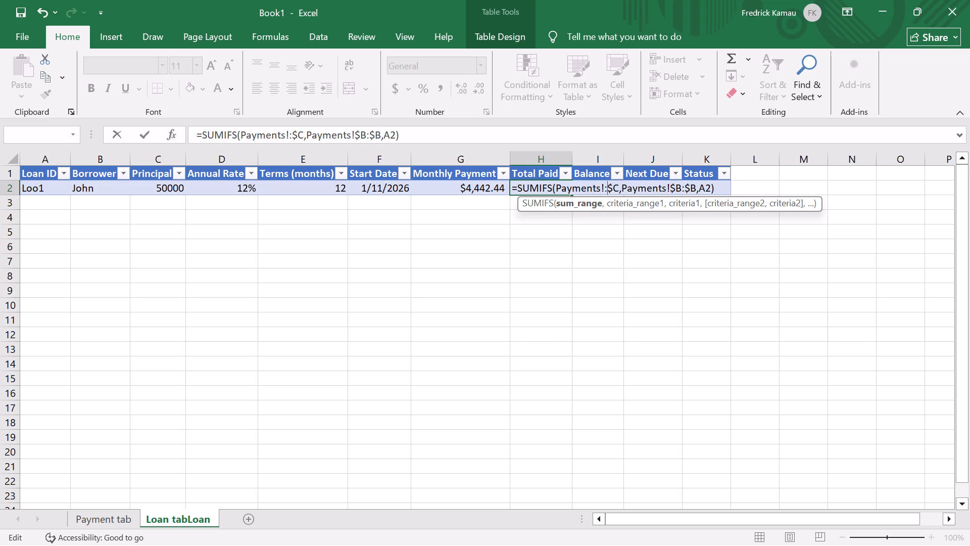
click(614, 191)
key(BackSpace)
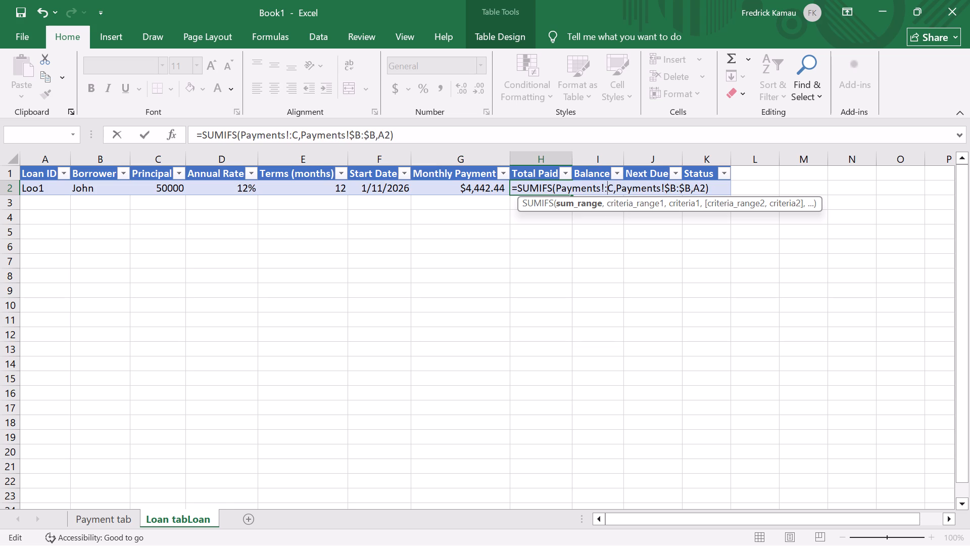
key(BackSpace)
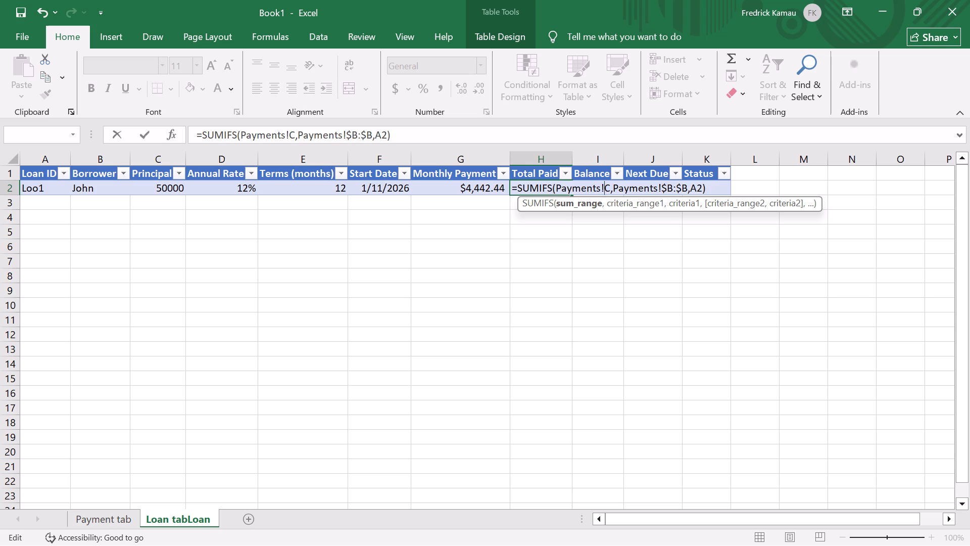
key(shift+ampersand)
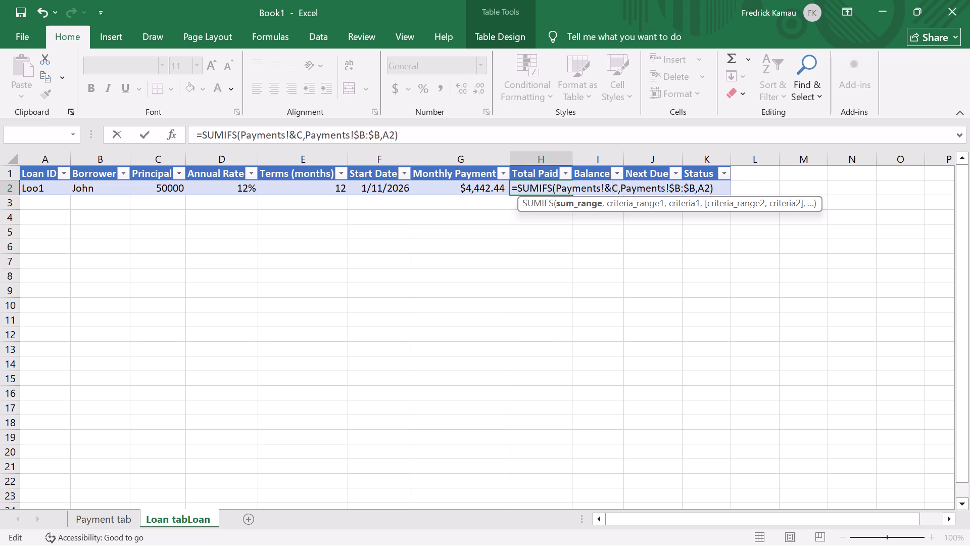
click(618, 189)
key(shift+colon)
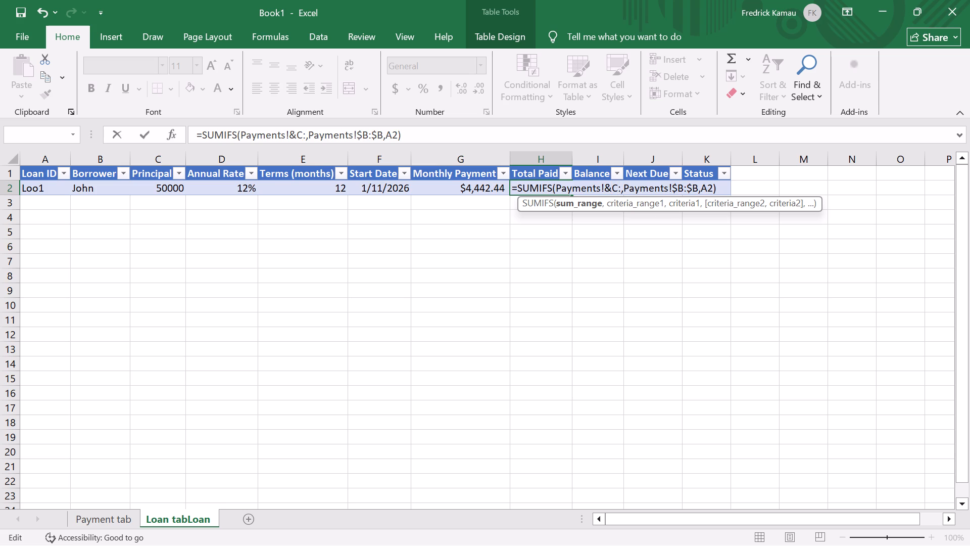
key(shift+ampersand)
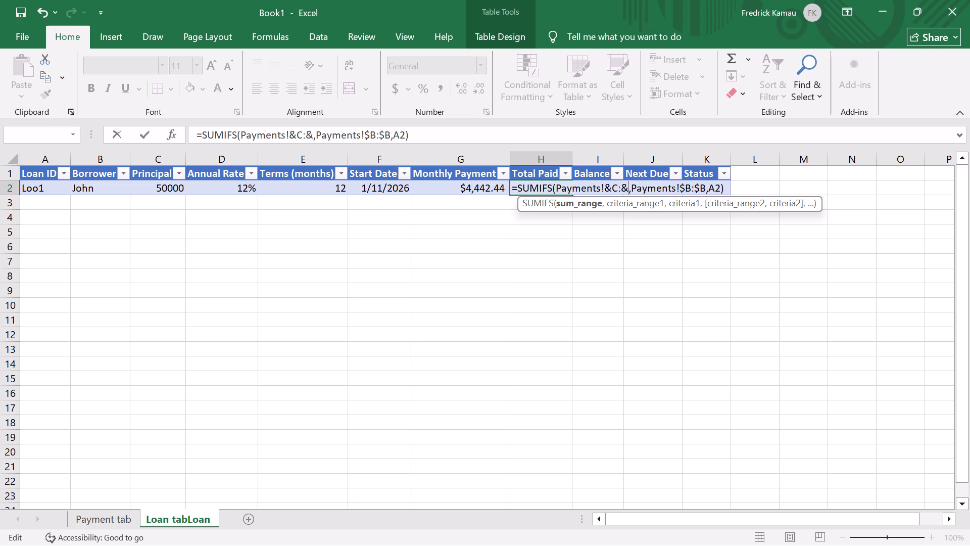
key(c)
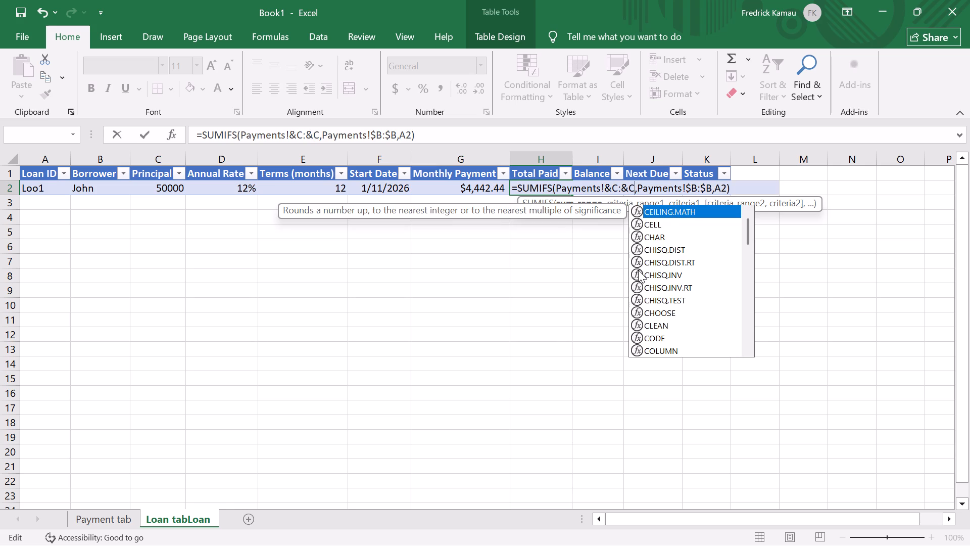
Change the criteria range in the H2 formula to Payments!&B:&B and try to enter =SUMIFS(Payments!&C:&C,Payments!&B:&B,A2).
click(691, 187)
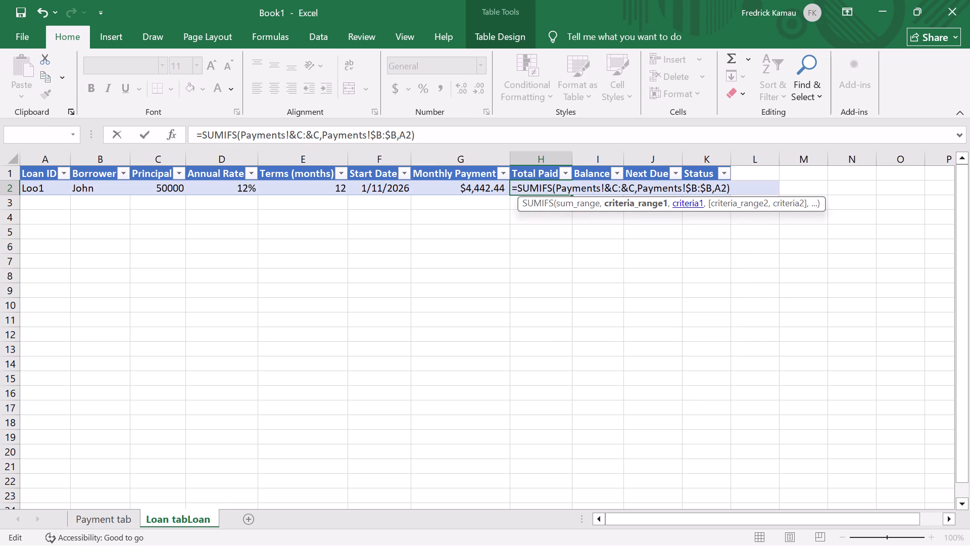
key(BackSpace)
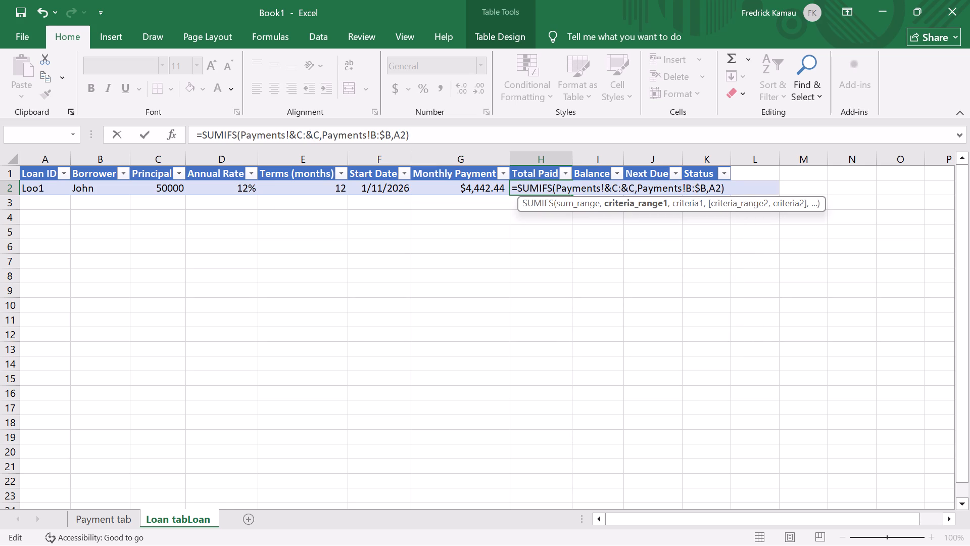
key(shift+ampersand)
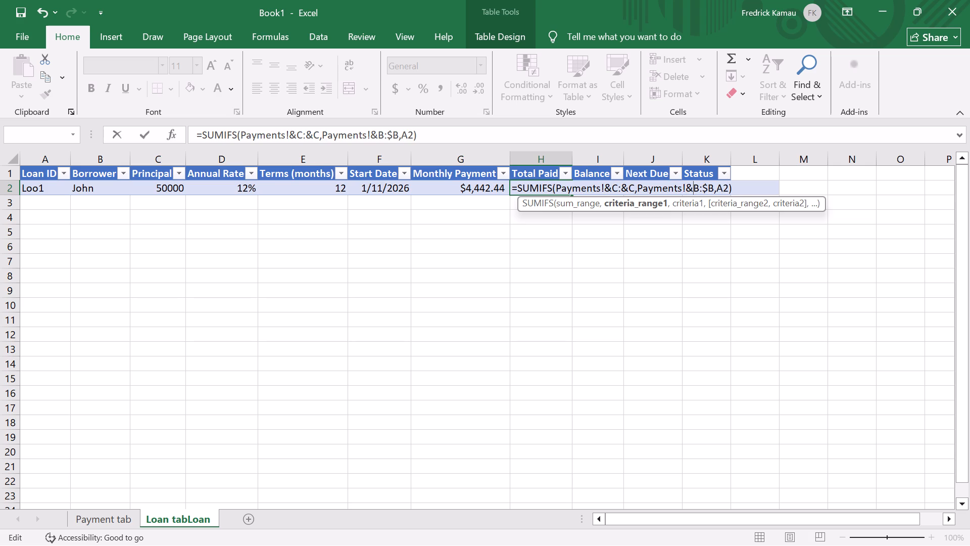
click(707, 190)
key(BackSpace)
key(shift+ampersand)
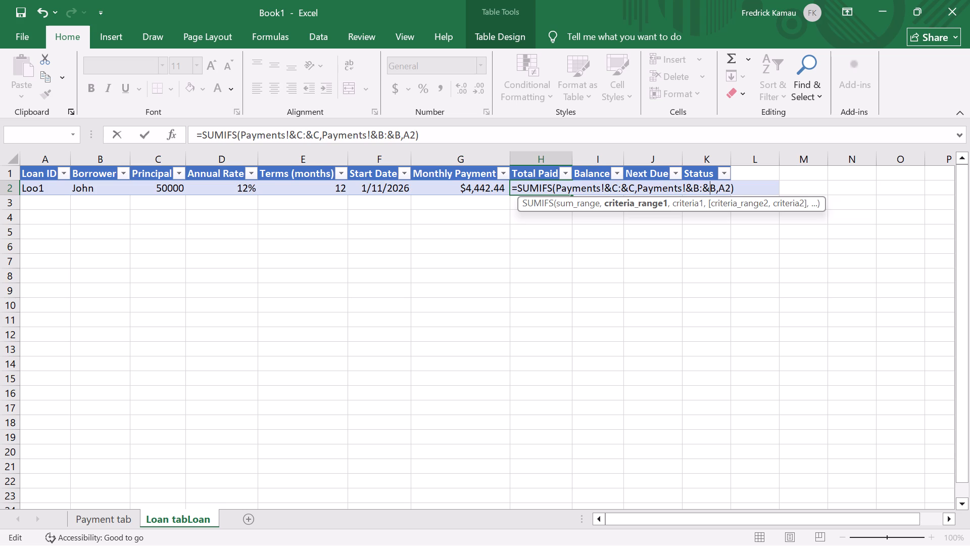
key(Return)
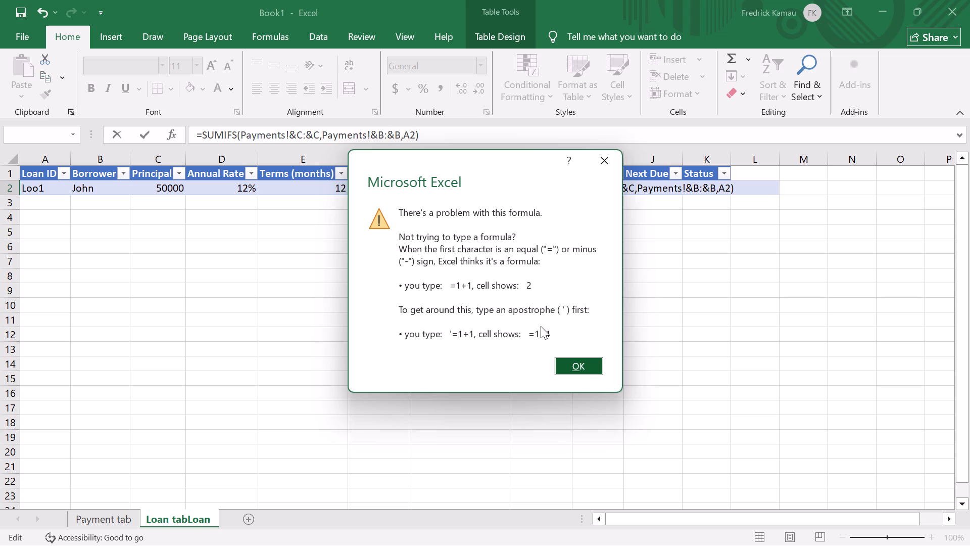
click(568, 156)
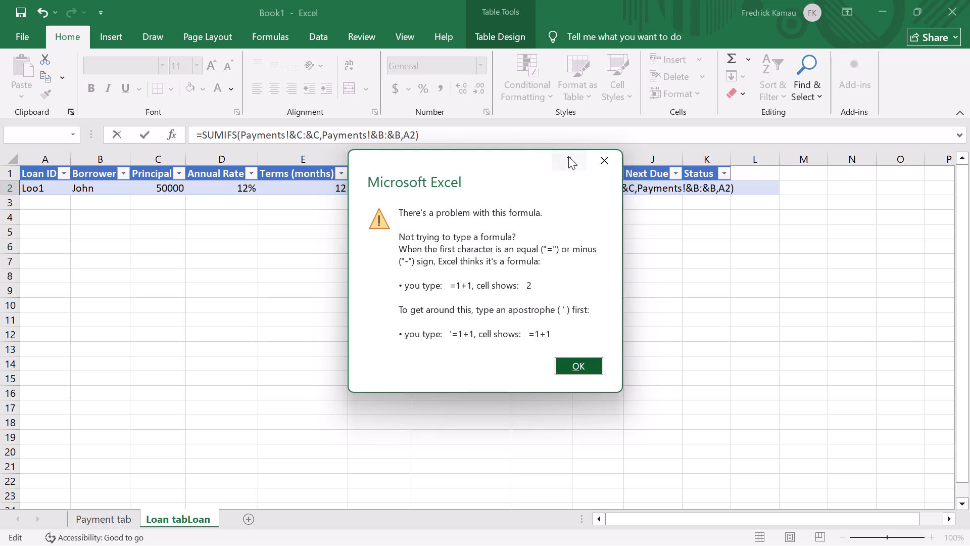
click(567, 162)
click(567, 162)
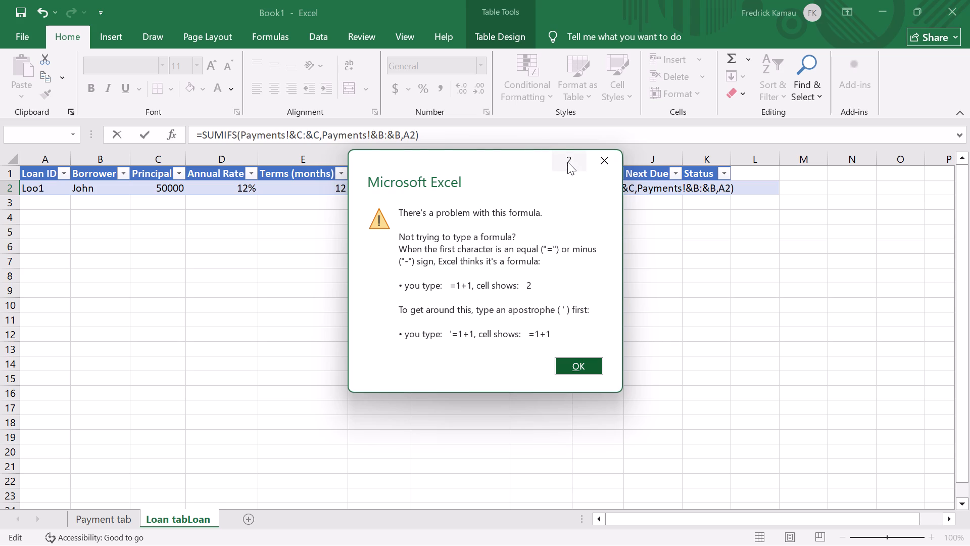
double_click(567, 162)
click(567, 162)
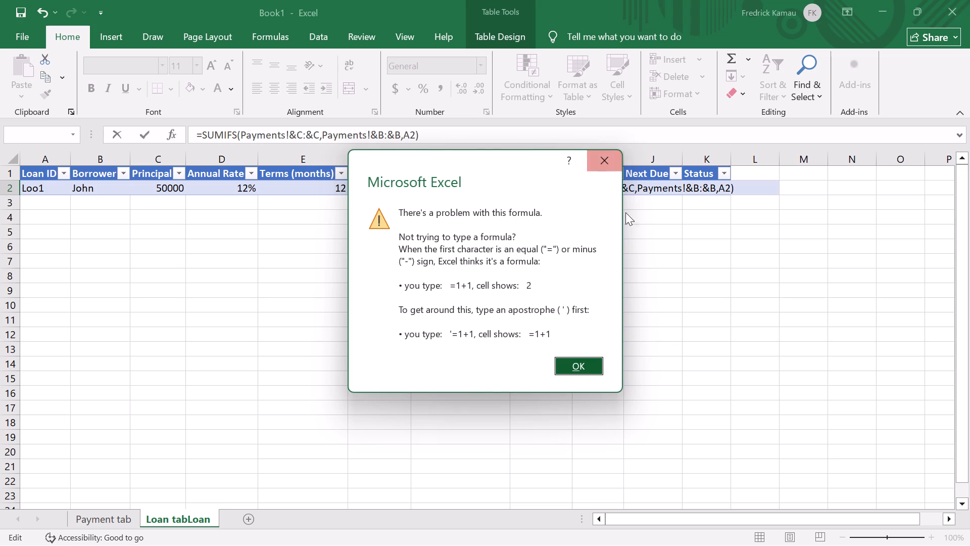
Dismiss the formula error alert for the SUMIFS formula in H2.
click(590, 361)
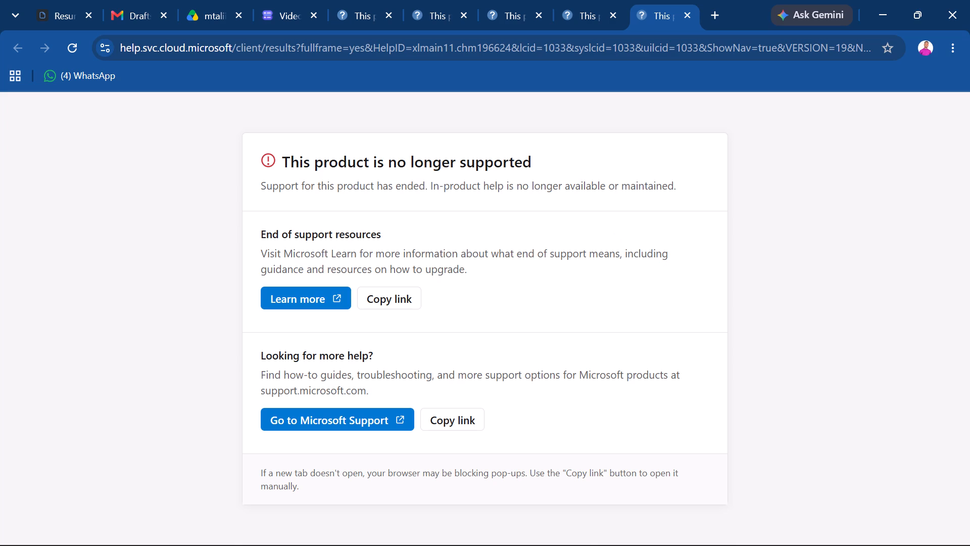
Switch to Chrome and close the open Microsoft help tabs about the product no longer being supported.
scroll(460, 284, down, 4)
scroll(462, 288, up, 4)
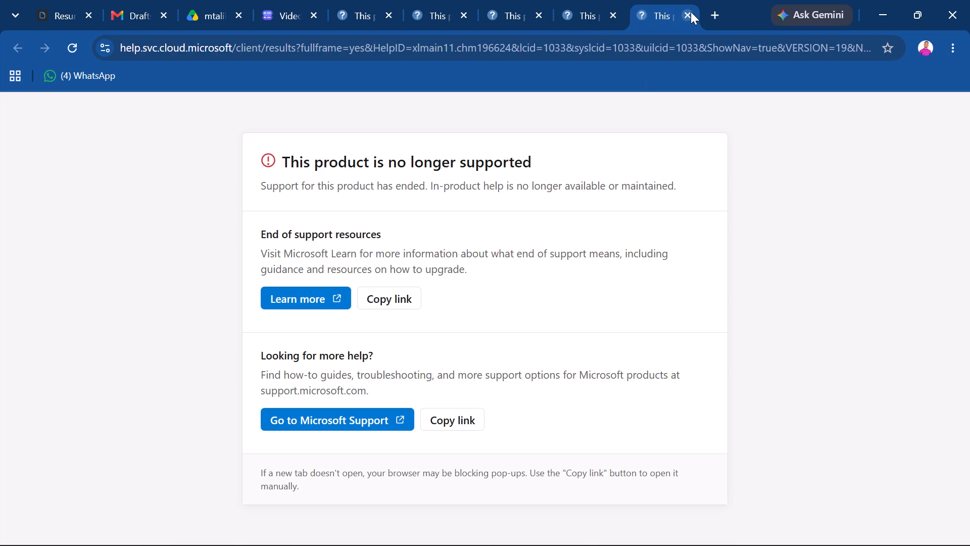
click(691, 13)
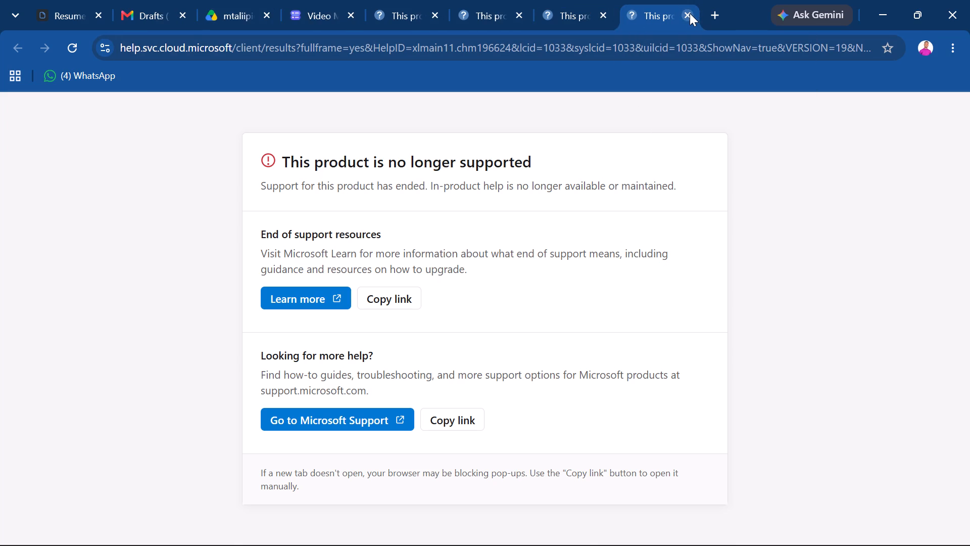
click(690, 13)
click(690, 14)
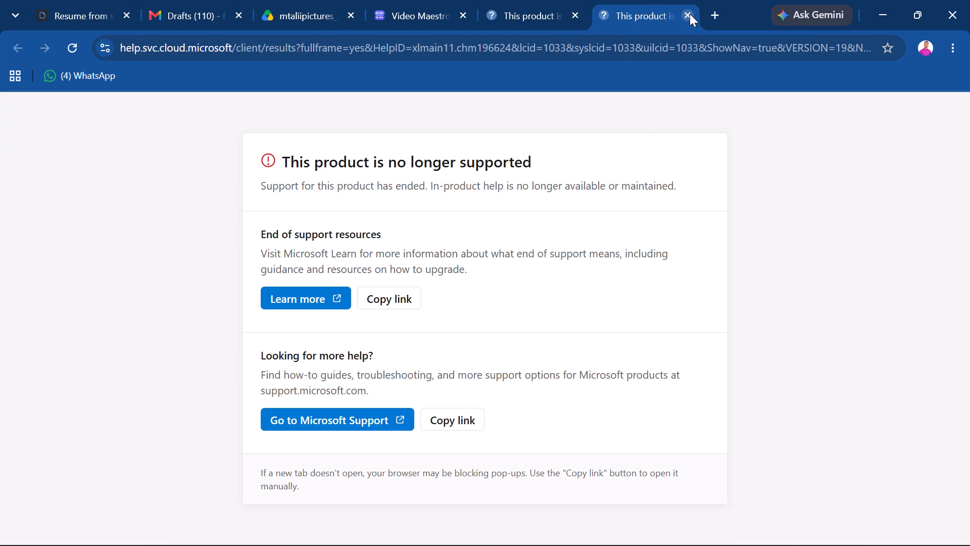
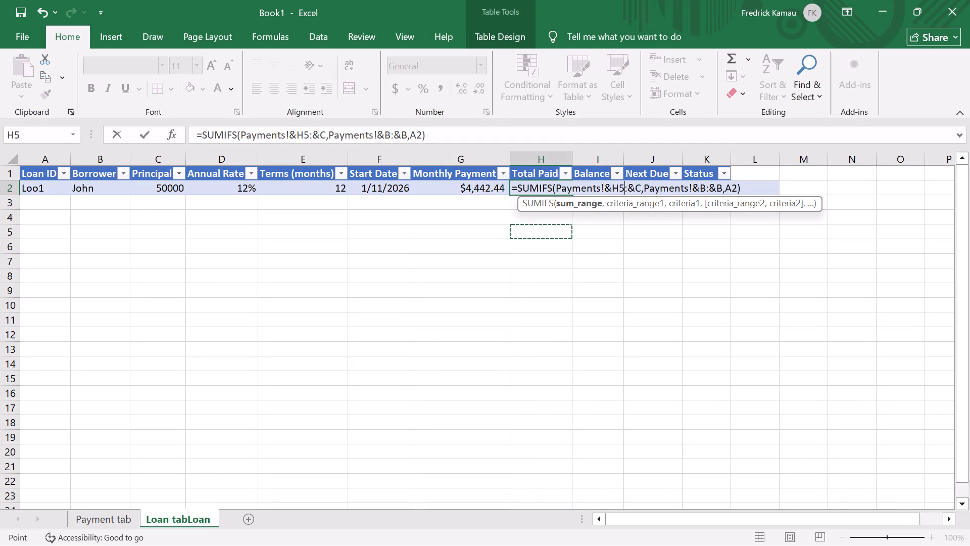
Clear the entire faulty SUMIFS formula from the Total Paid cell H2.
drag(436, 135, 300, 172)
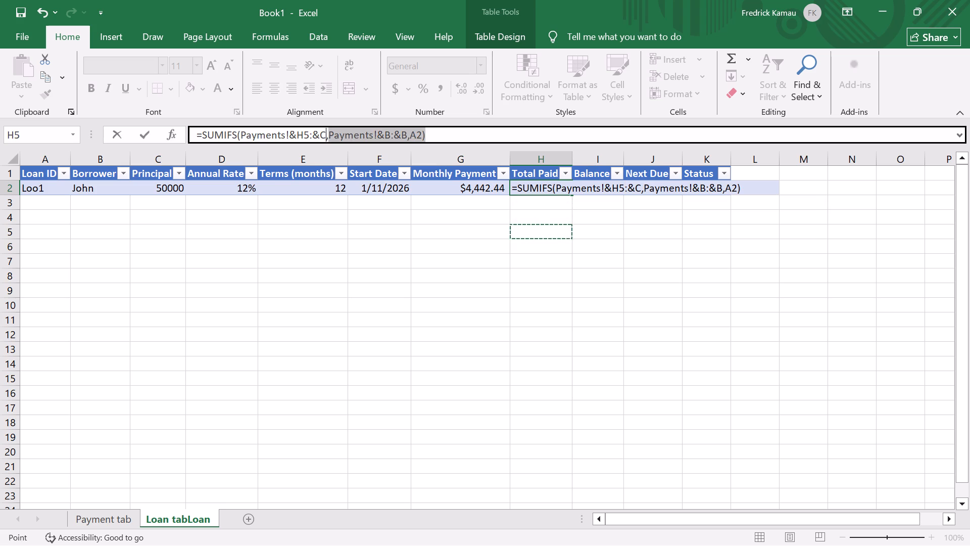
drag(300, 172, 195, 186)
key(BackSpace)
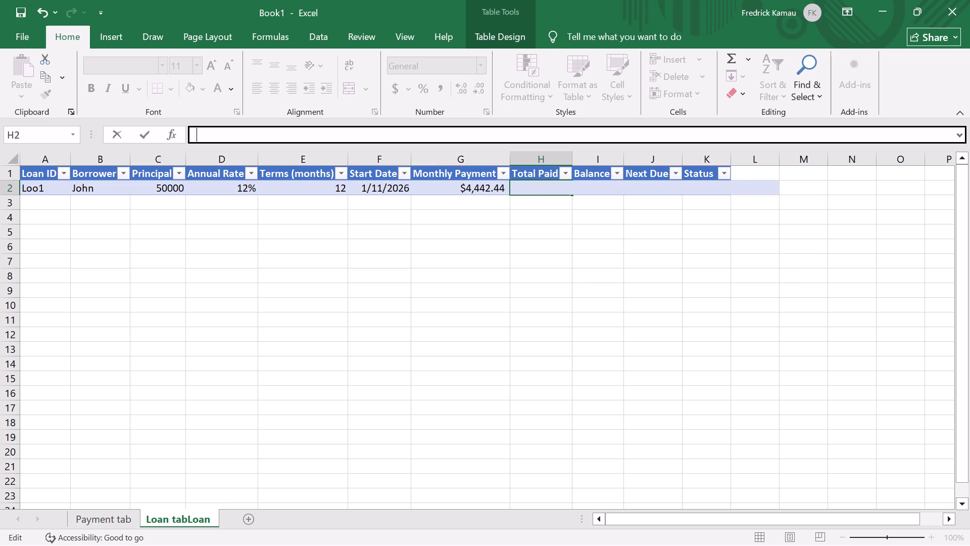
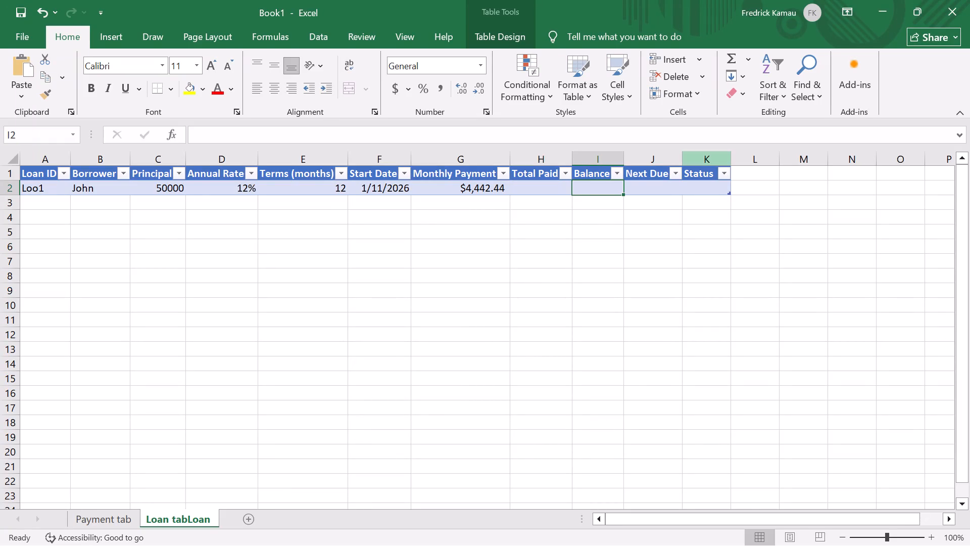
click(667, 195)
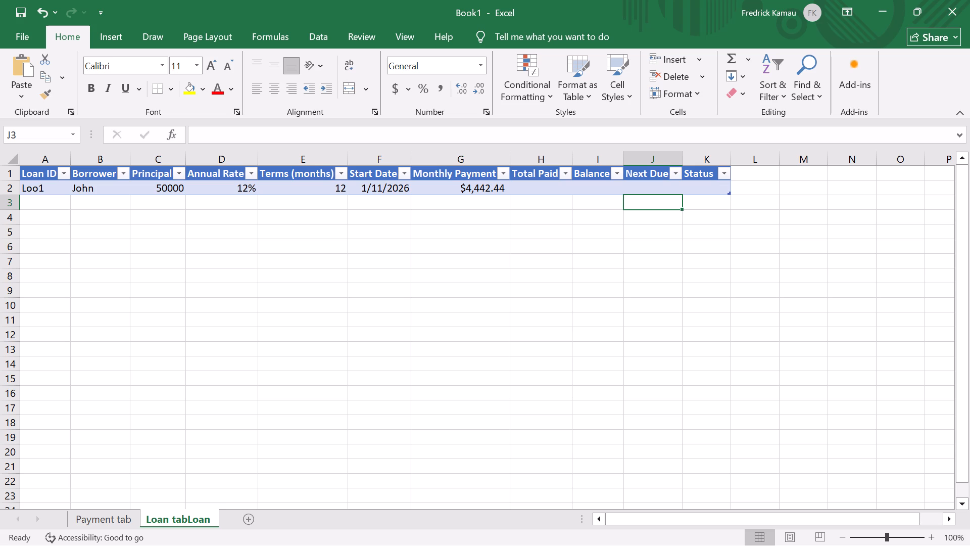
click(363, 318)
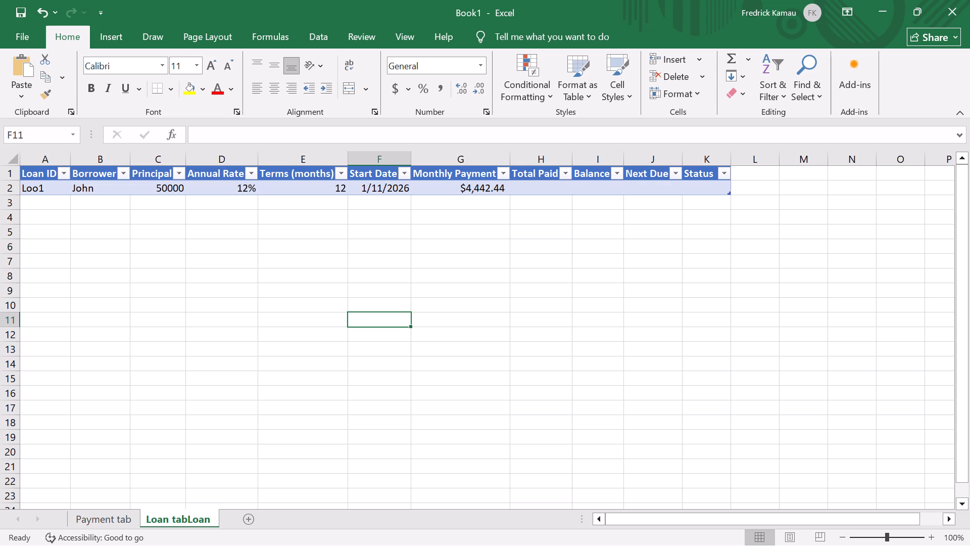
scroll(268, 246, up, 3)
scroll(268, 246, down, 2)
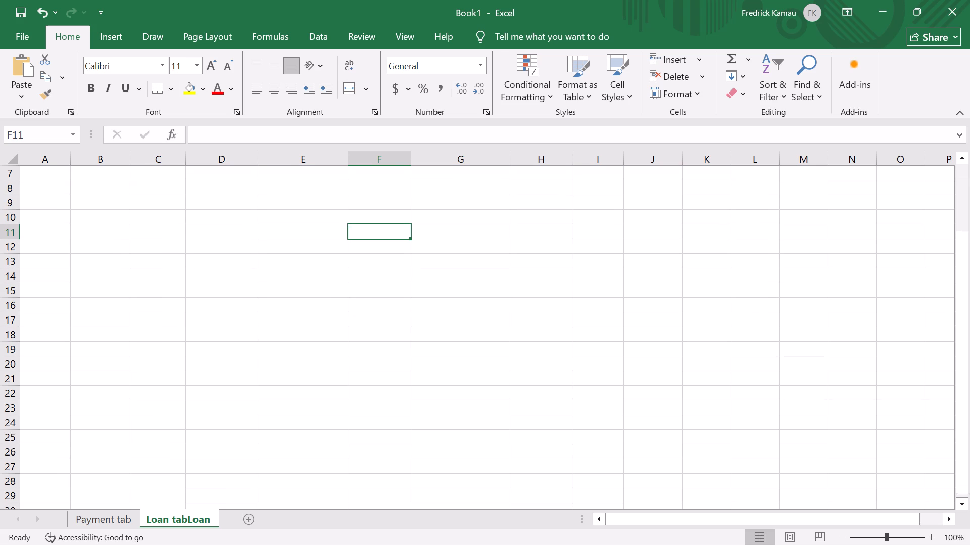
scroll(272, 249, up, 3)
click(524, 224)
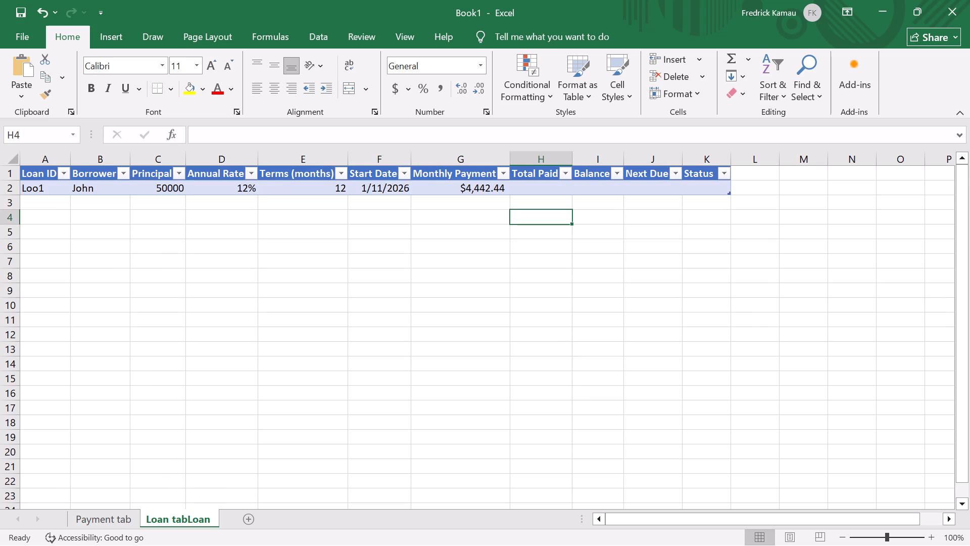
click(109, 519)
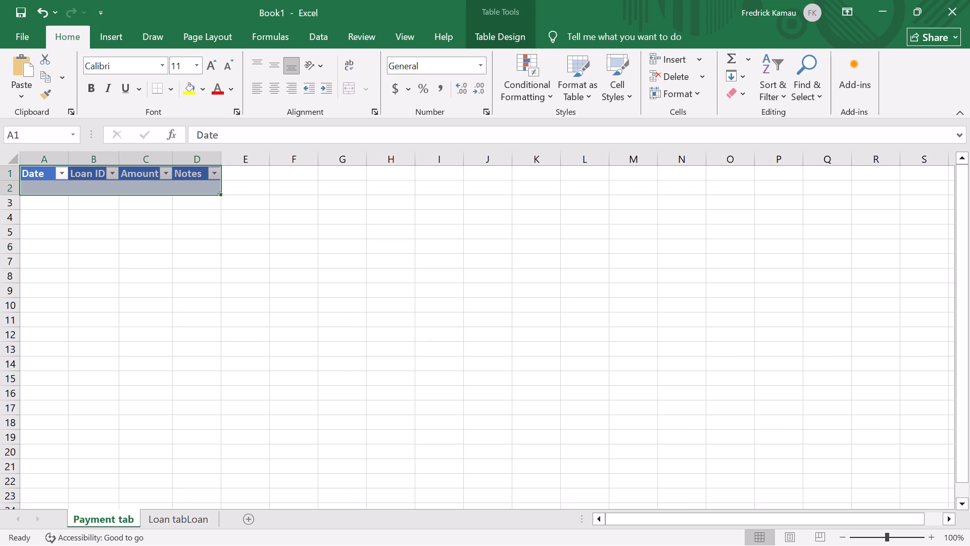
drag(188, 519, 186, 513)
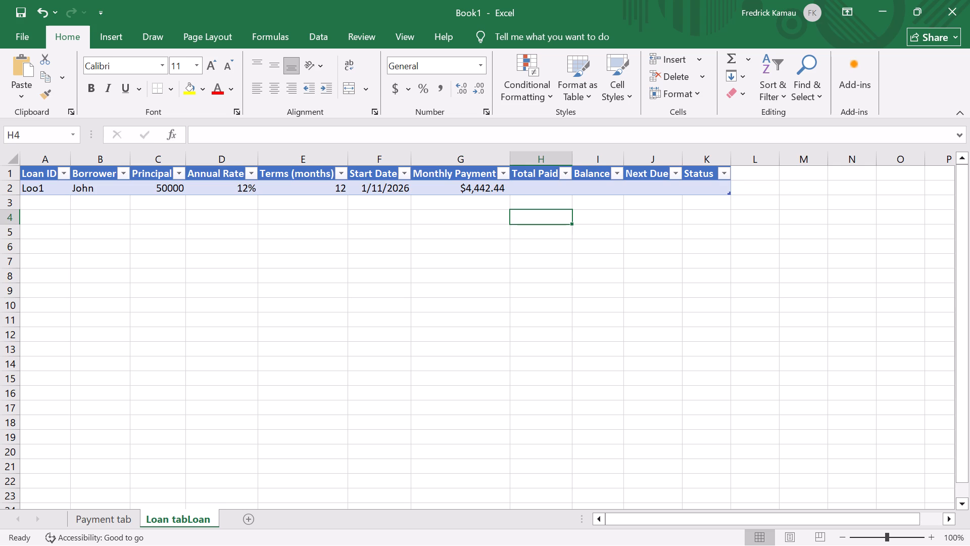
Enter the formula =G2*E2-H2 in the Balance cell I2 of the loan table.
click(614, 193)
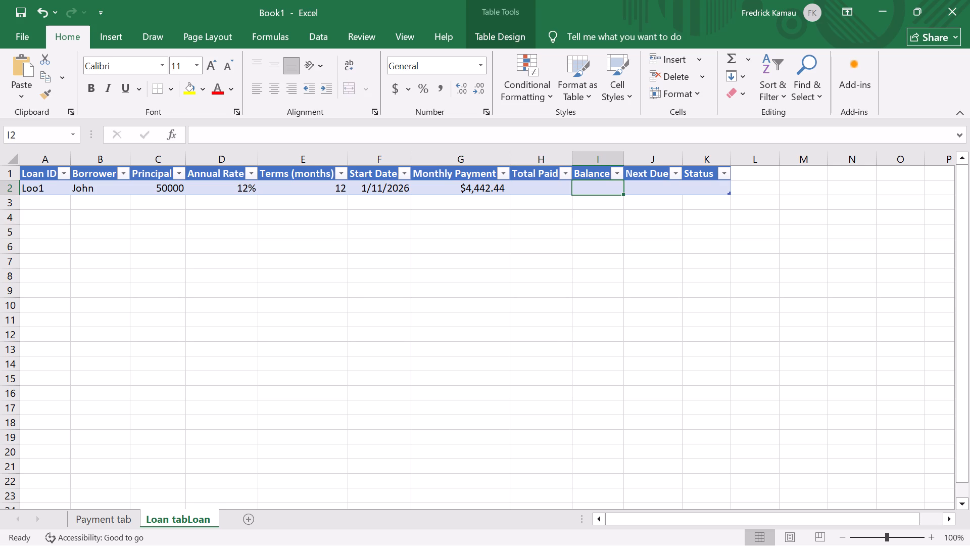
key(equal)
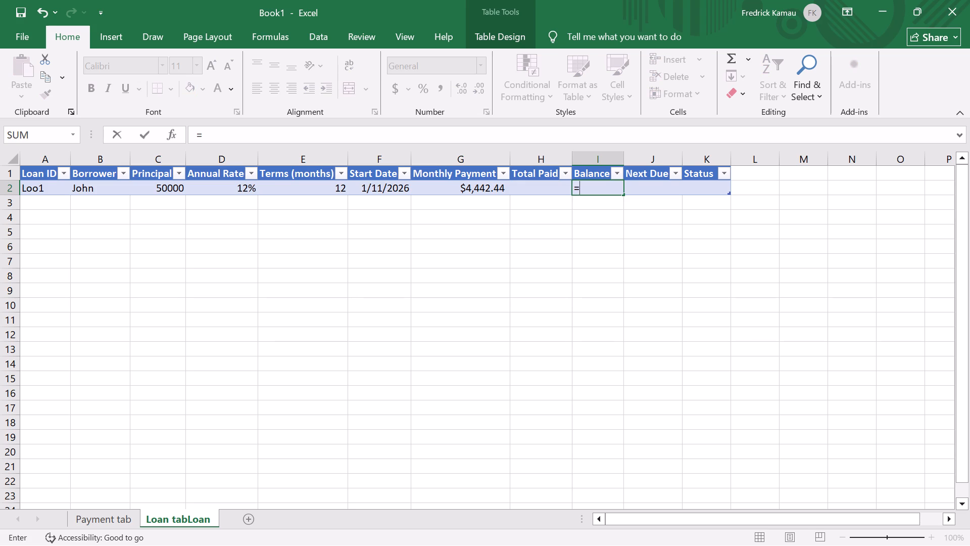
text(G2)
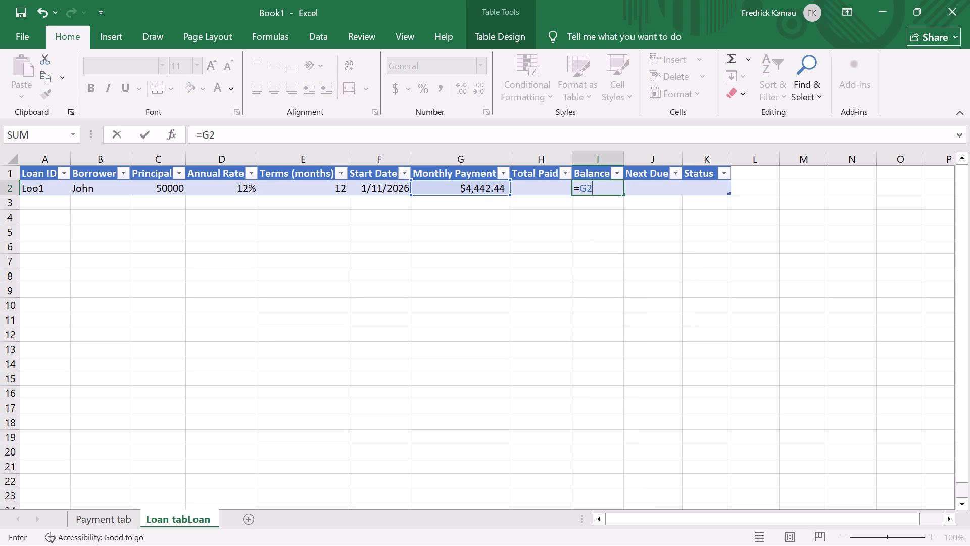
key(shift+asterisk)
key(e)
key(2)
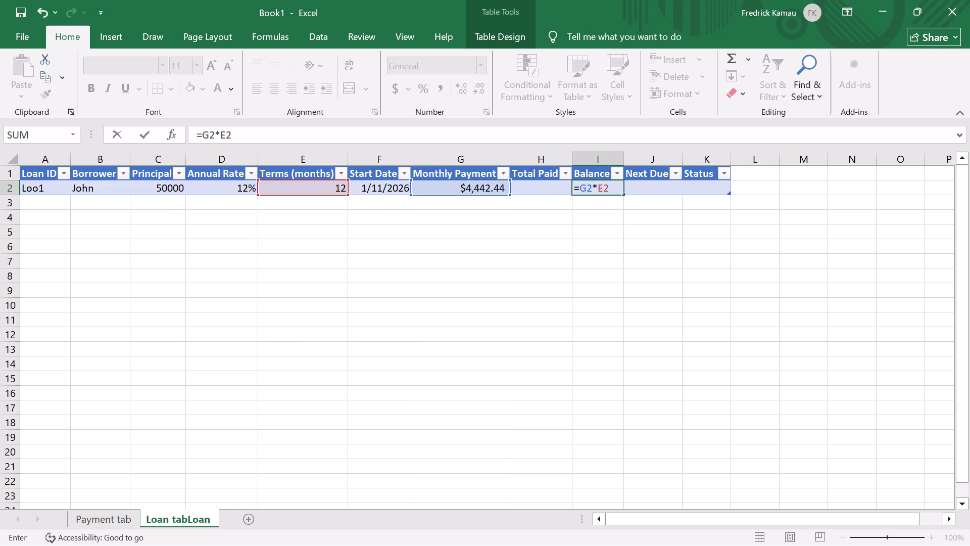
key(minus)
text(H2)
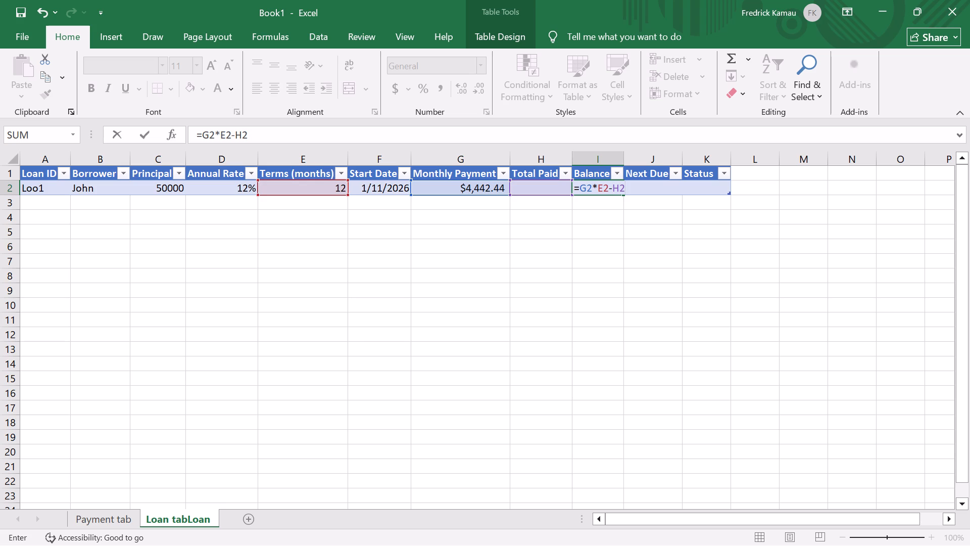
key(Return)
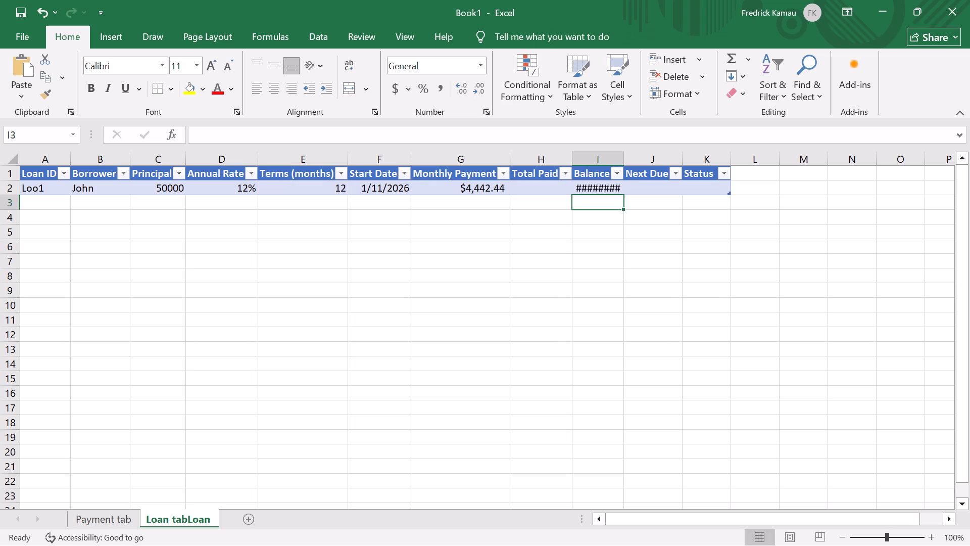
Widen the Balance column so the full currency amount in I2 fits.
click(602, 192)
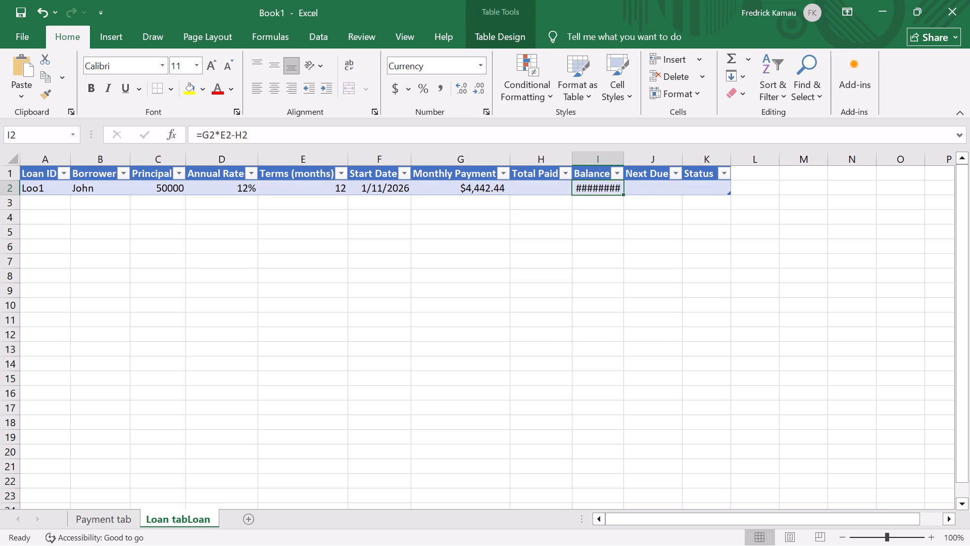
drag(623, 157, 642, 150)
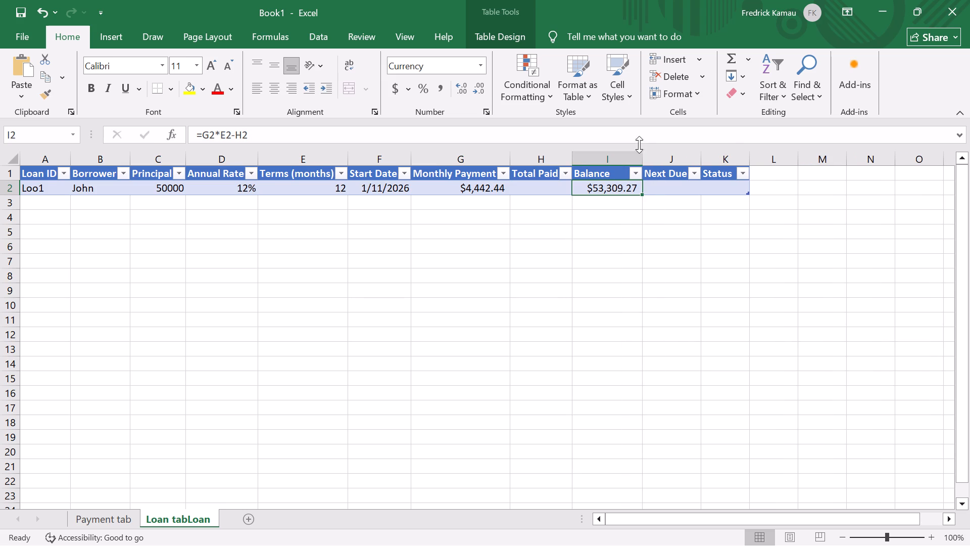
drag(642, 157, 654, 156)
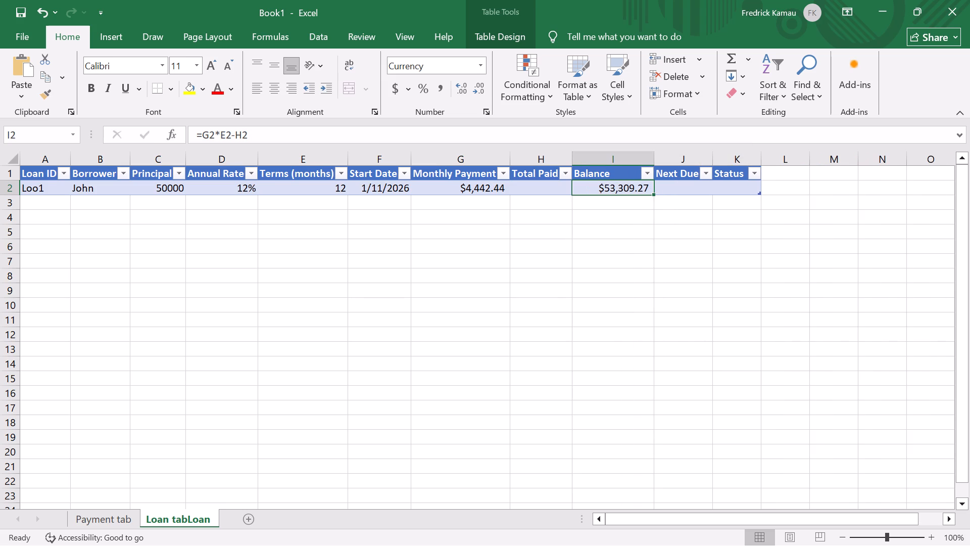
Begin an IF formula in the Next Due cell J2 that tests I2<=0 and returns an empty string "" when true.
click(674, 193)
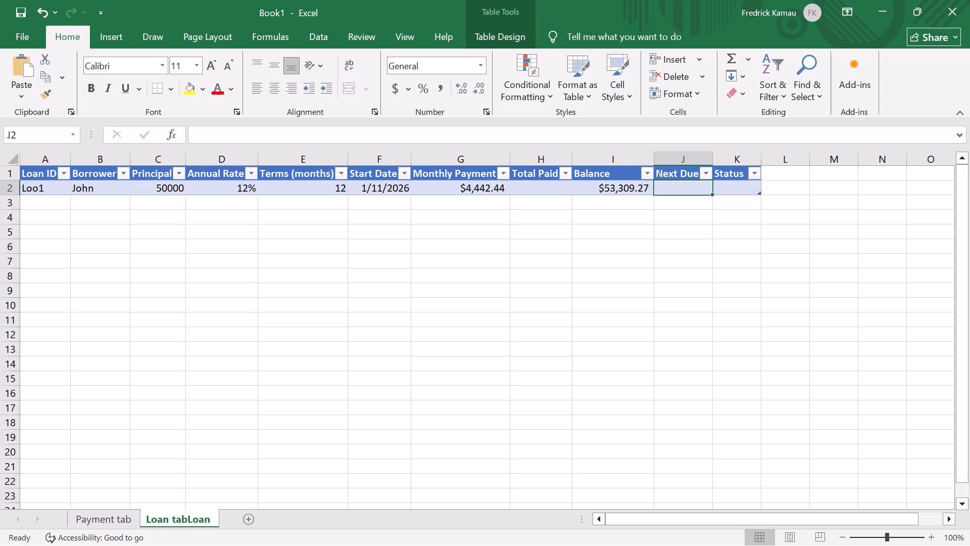
key(equal)
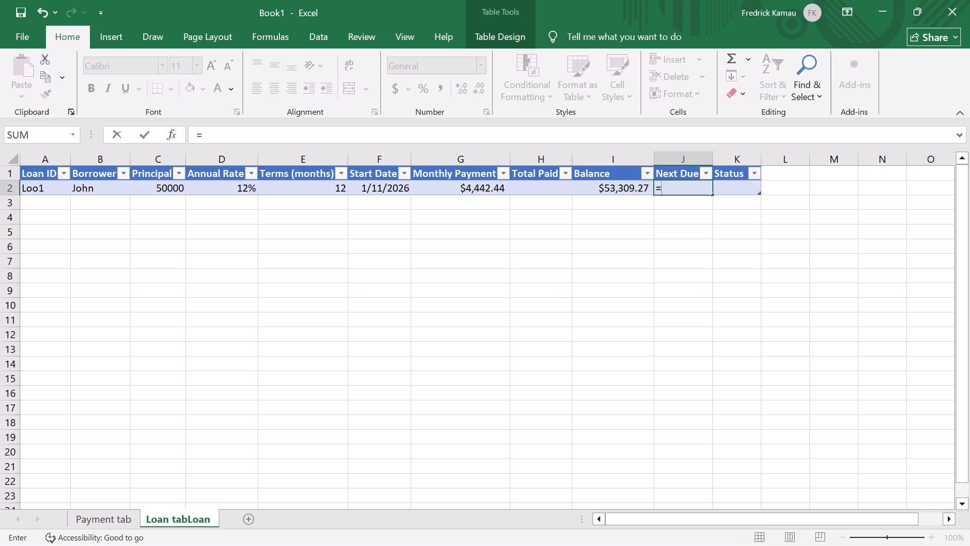
text(IF)
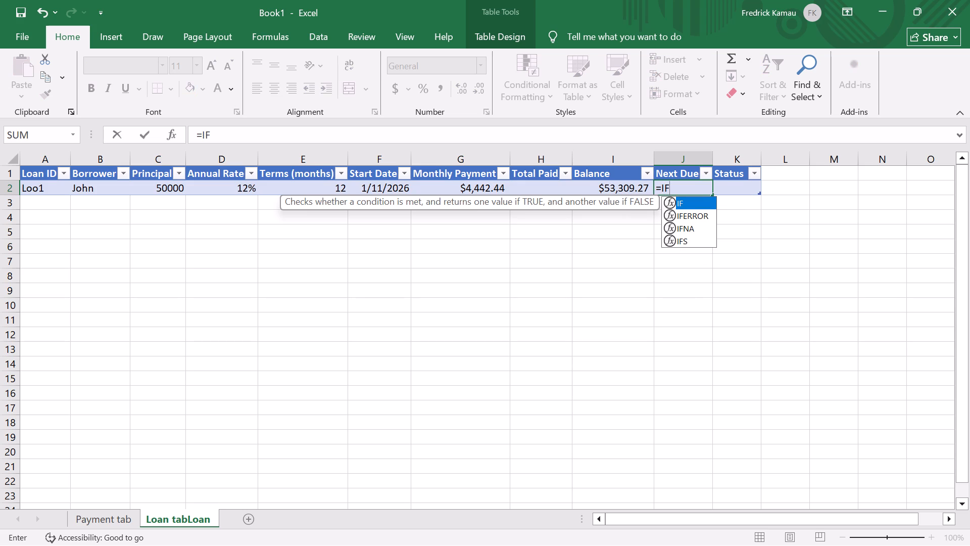
key(shift+parenleft)
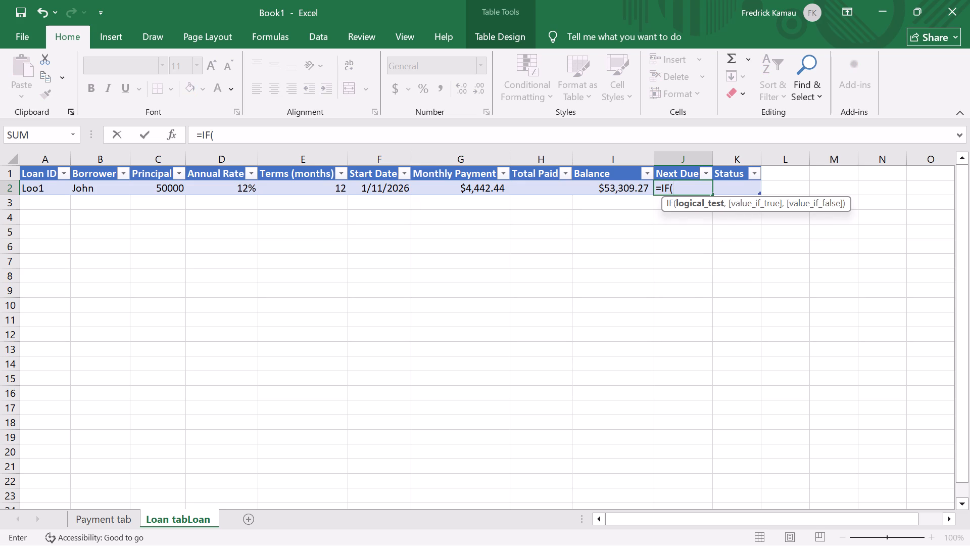
text(12)
key(BackSpace)
key(BackSpace)
key(i)
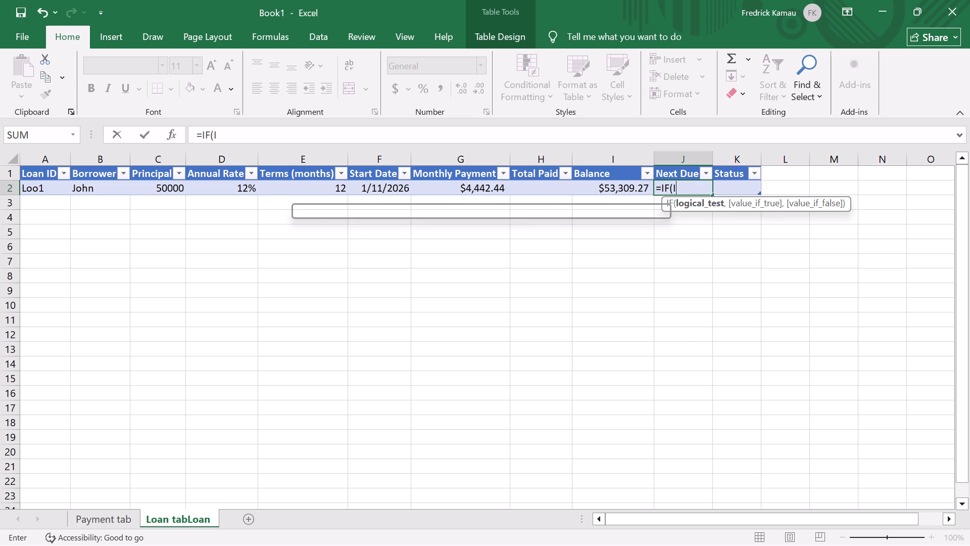
key(2)
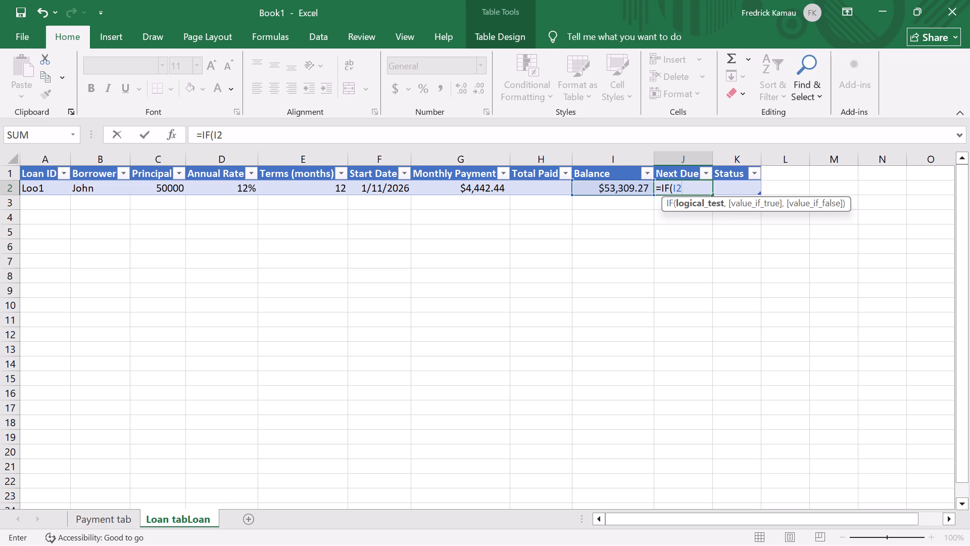
key(shift+less)
key(equal)
key(0)
key(comma)
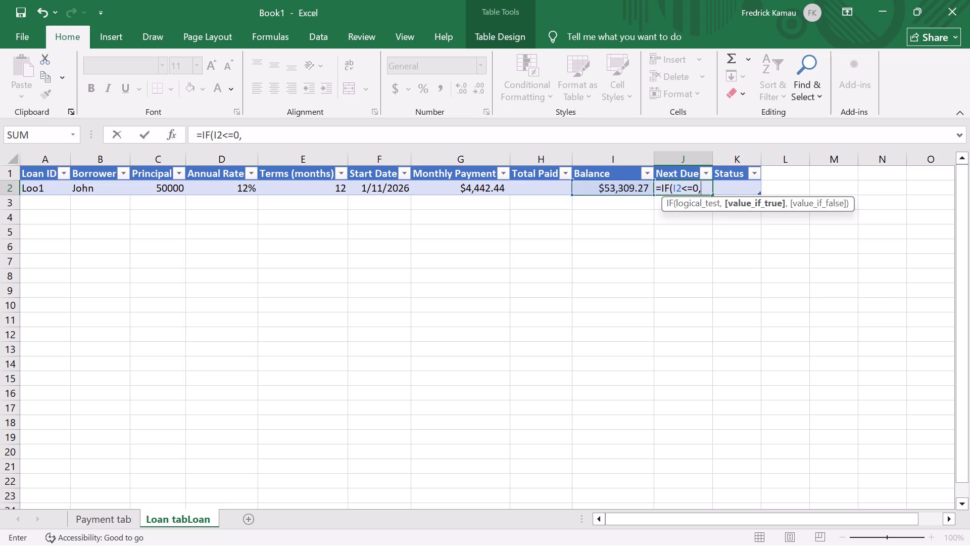
key(shift+quotedbl)
key(shift+quotedbl)
key(comma)
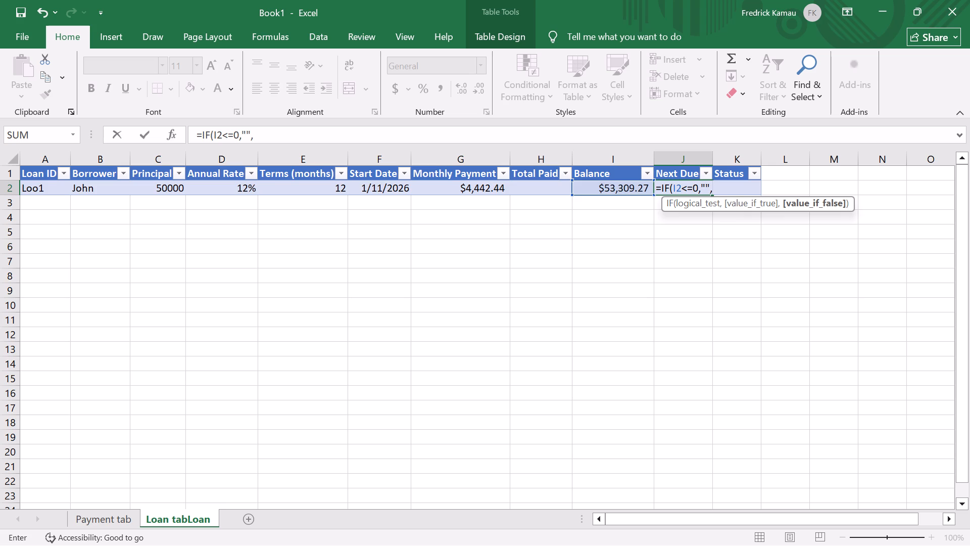
Add an EDATE function as the IF formula's false value in J2, with F2 as its start date.
key(e)
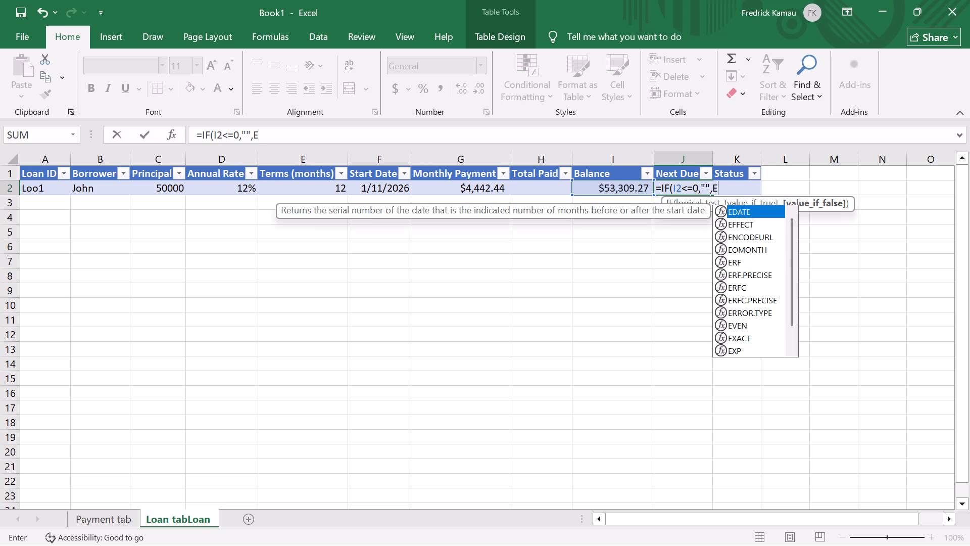
text(DATE)
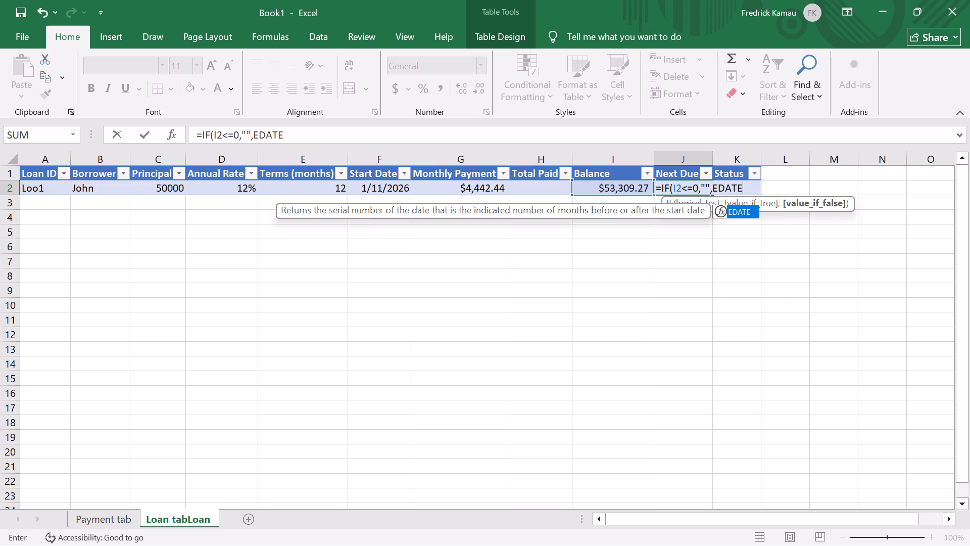
key(shift+parenleft)
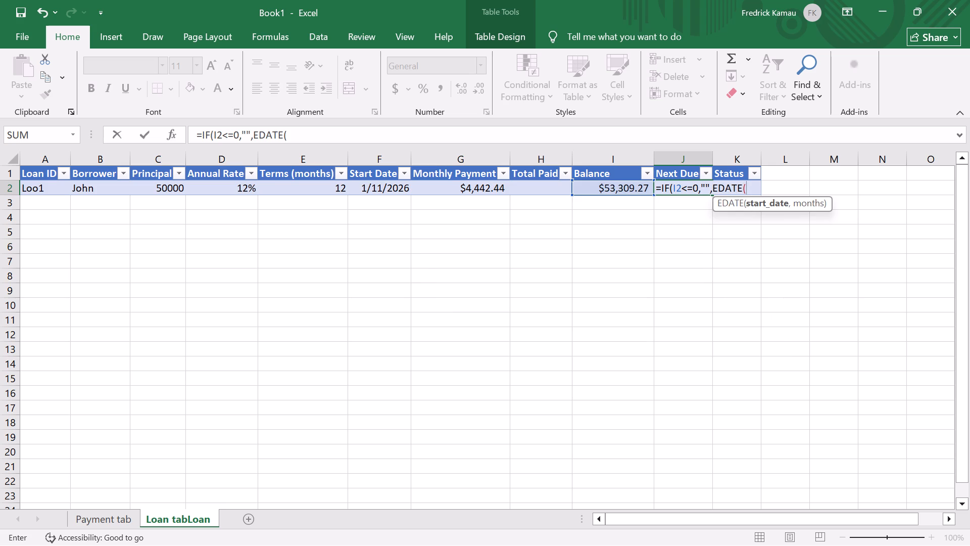
text(F2)
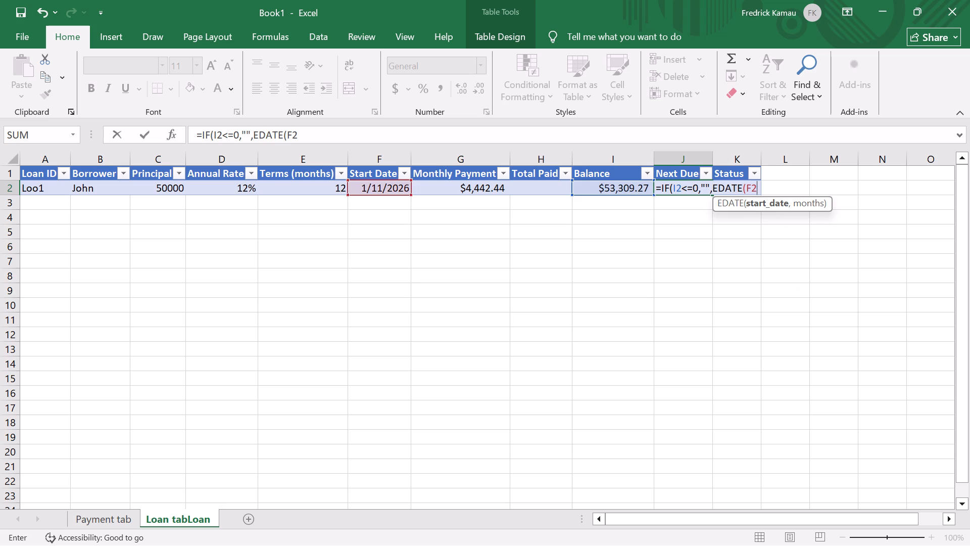
key(comma)
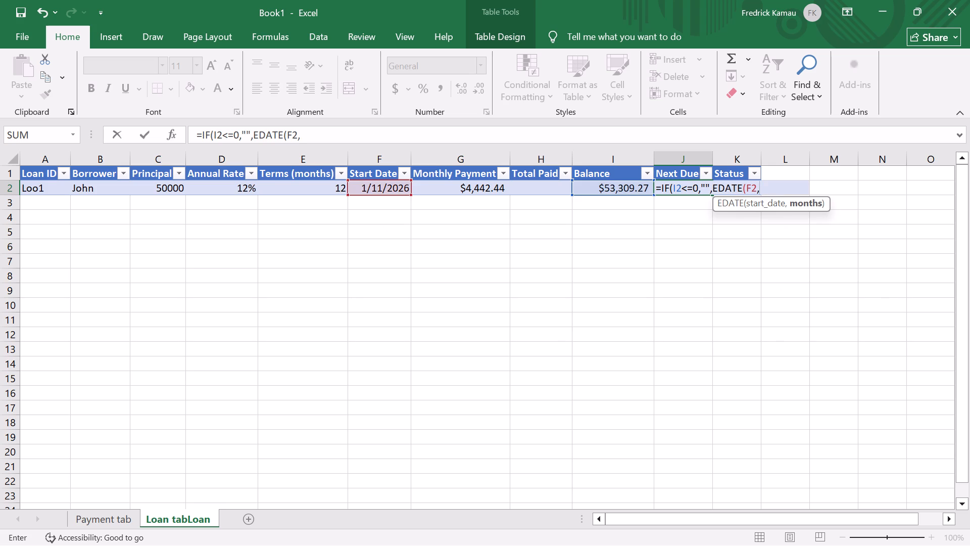
Add a COUNTIF function as EDATE's months argument in J2, with Payments!&B:&B as its range.
text(COUNT)
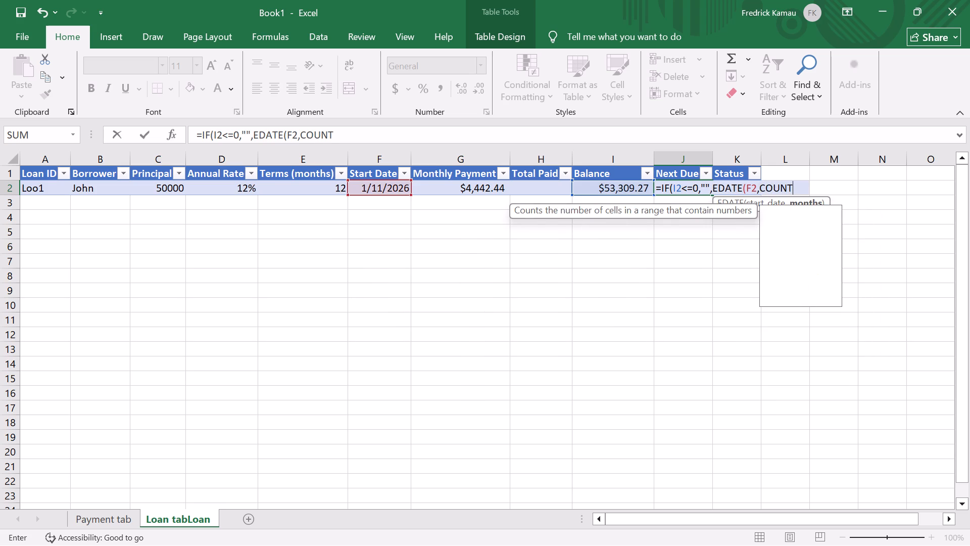
text(IF)
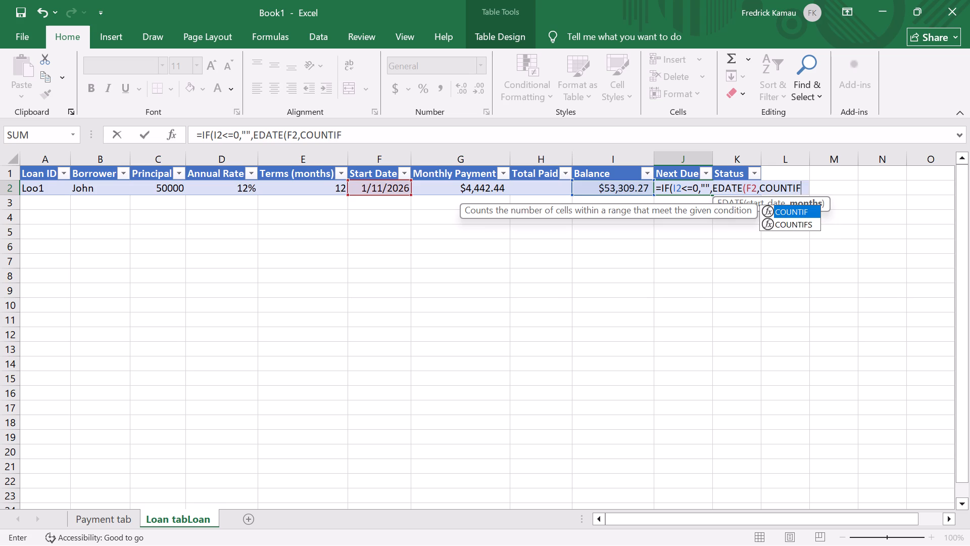
key(shift+parenleft)
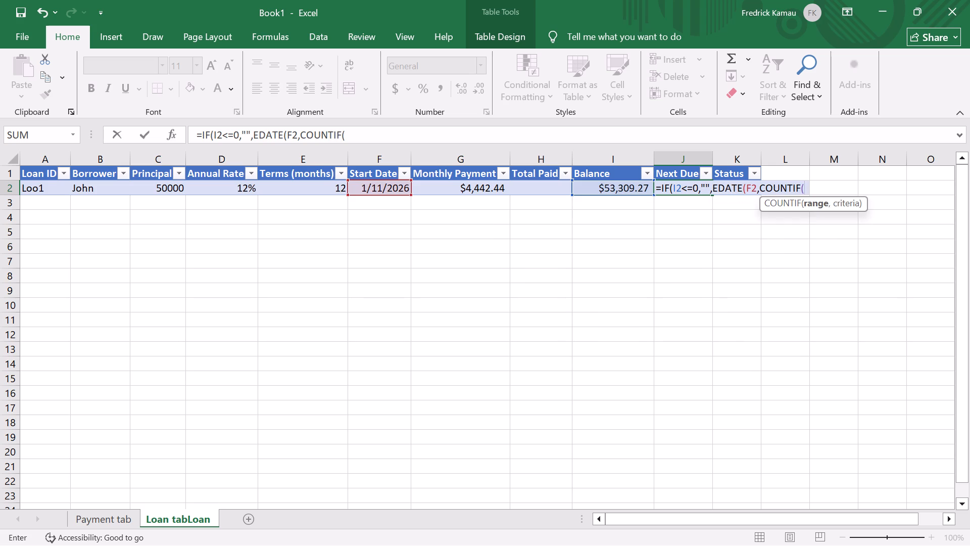
key(p)
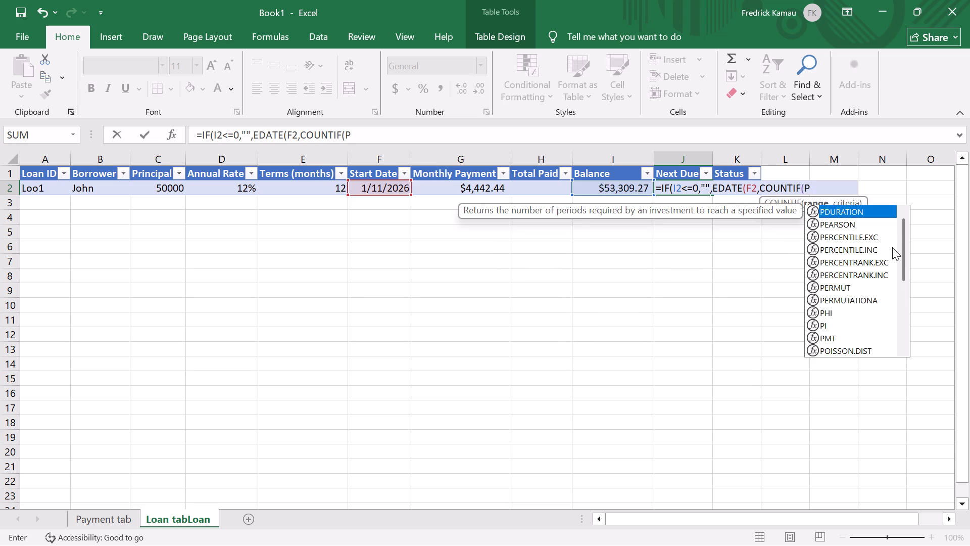
text(ay)
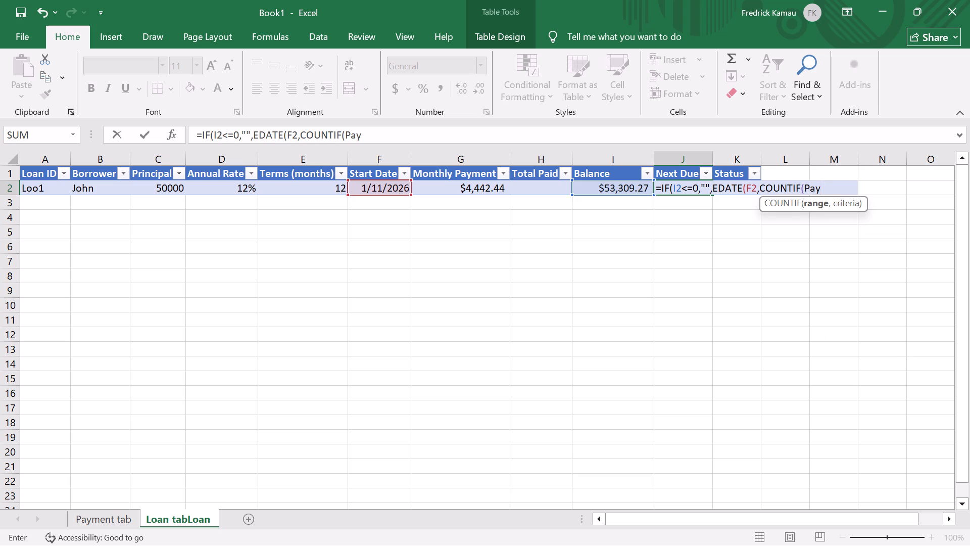
text(ment)
key(s)
key(shift+exclam)
key(shift+ampersand)
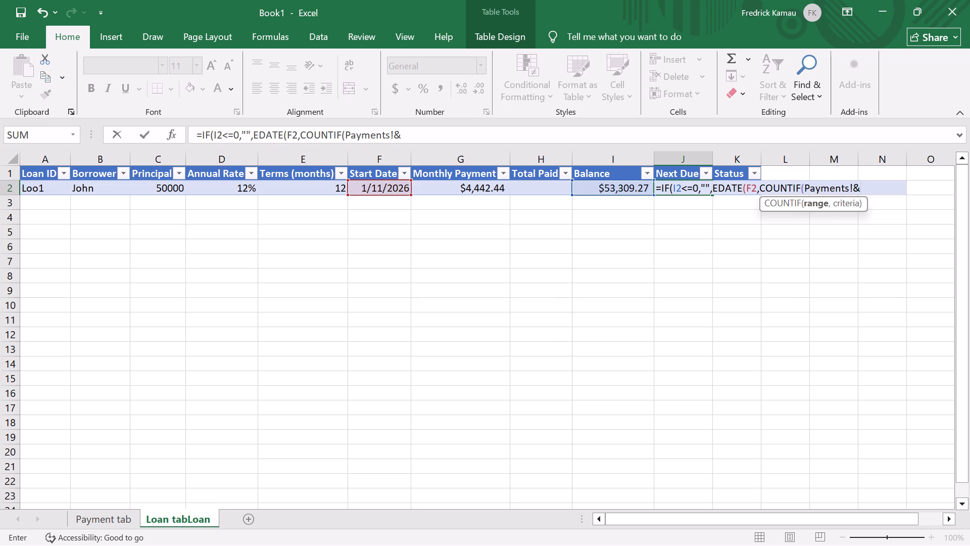
key(b)
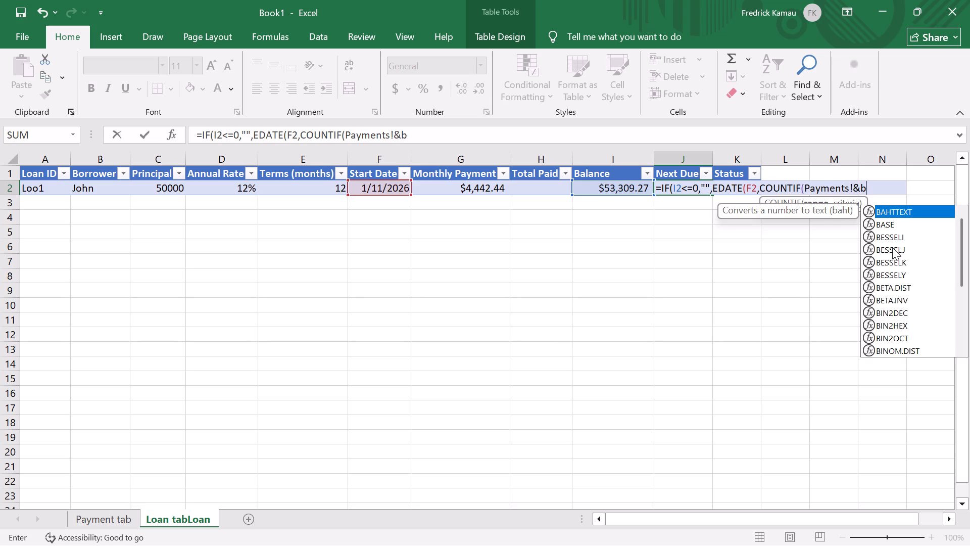
key(BackSpace)
key(b)
key(shift+colon)
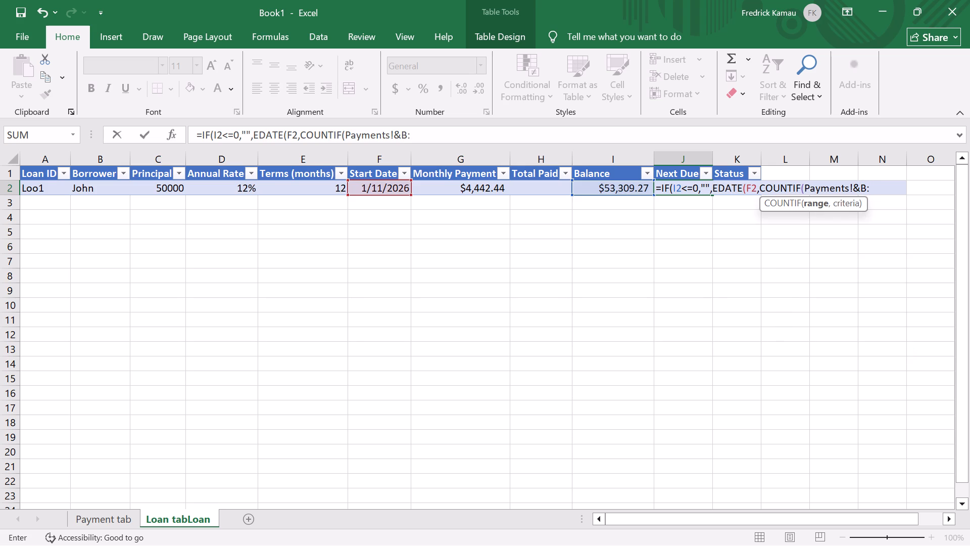
key(shift+ampersand)
key(b)
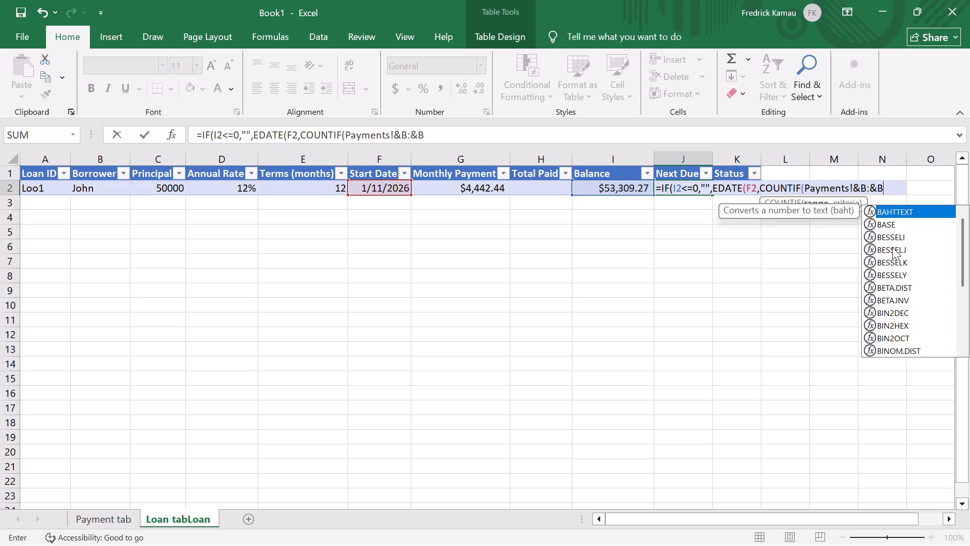
key(comma)
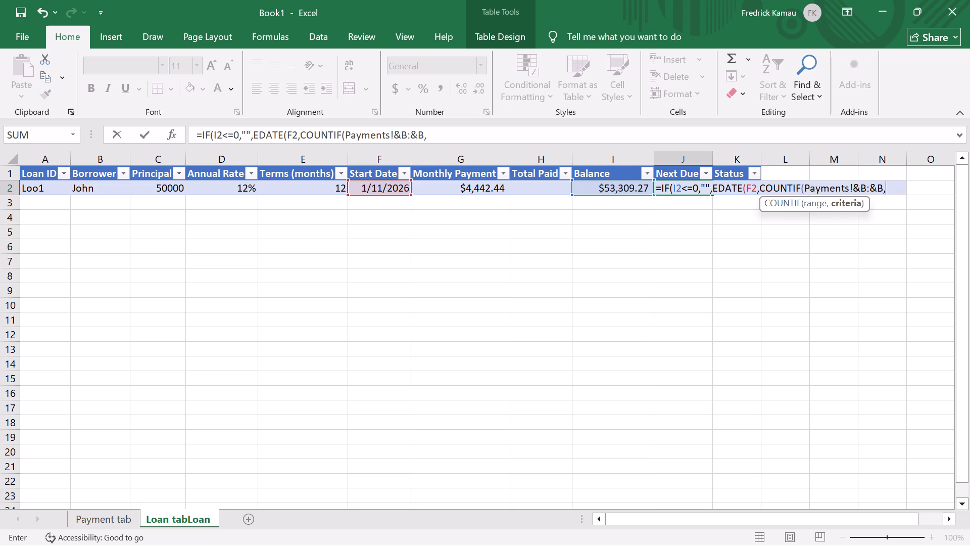
Complete the Next Due formula with A2 as the COUNTIF criteria and +1 after the count, and try to enter it in J2.
text(A2)
key(shift+parenright)
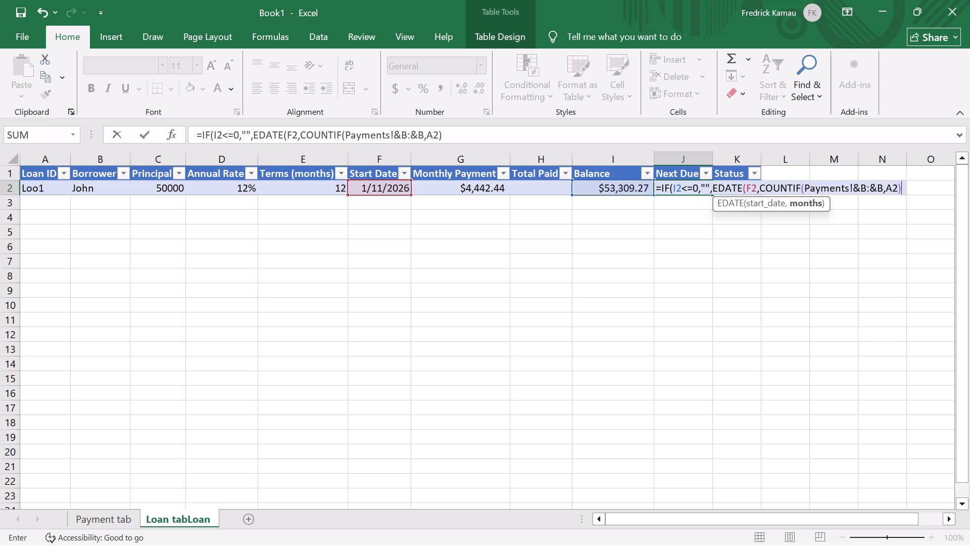
key(shift+plus)
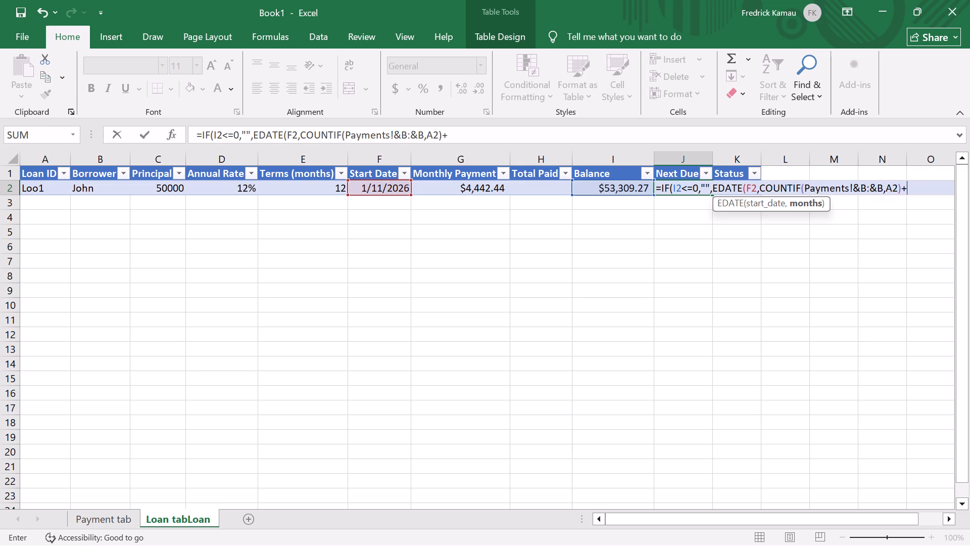
key(1)
key(shift+parenright)
key(shift+parenright)
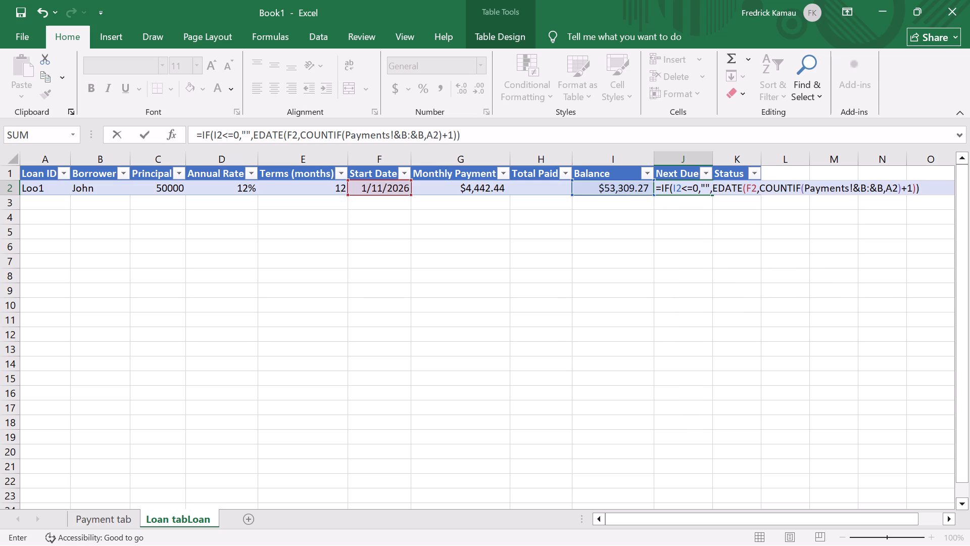
key(Return)
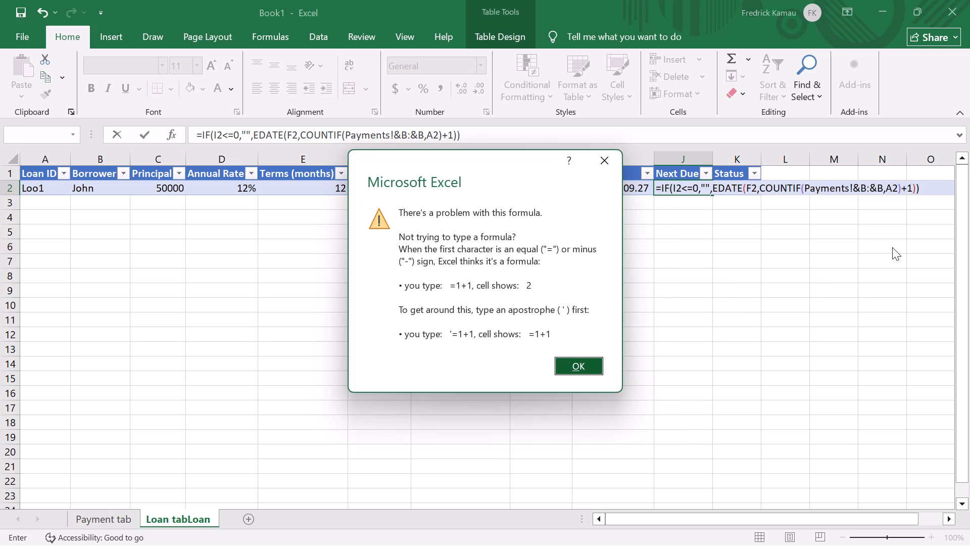
scroll(892, 247, up, 1)
click(600, 160)
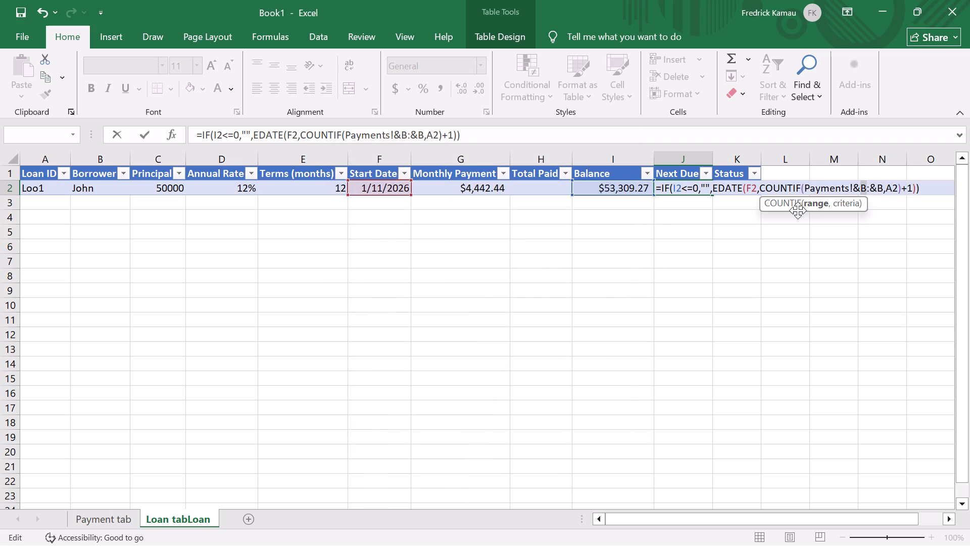
key(Return)
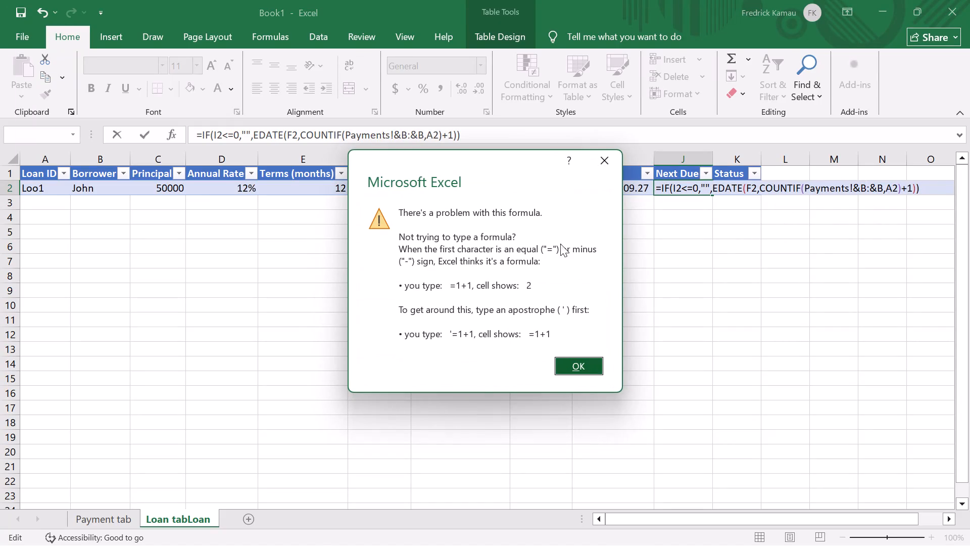
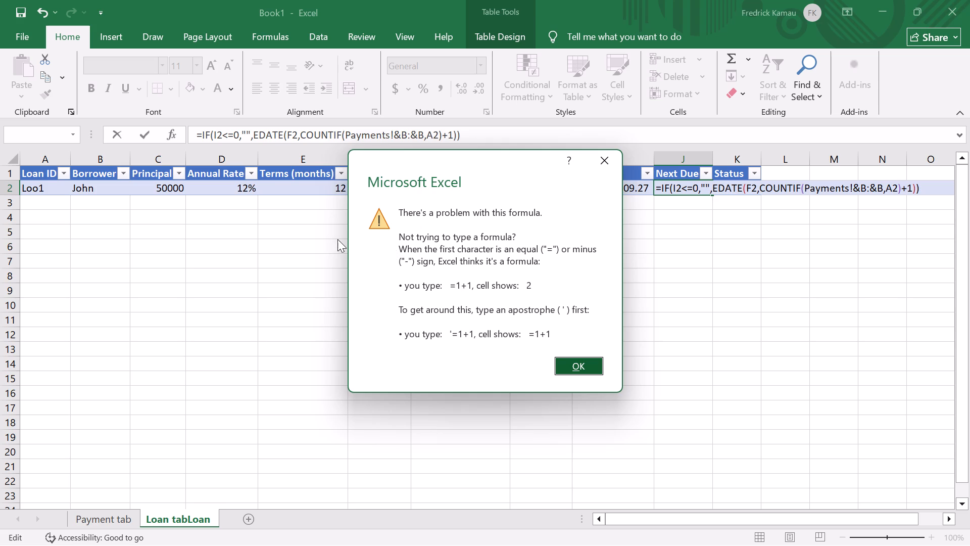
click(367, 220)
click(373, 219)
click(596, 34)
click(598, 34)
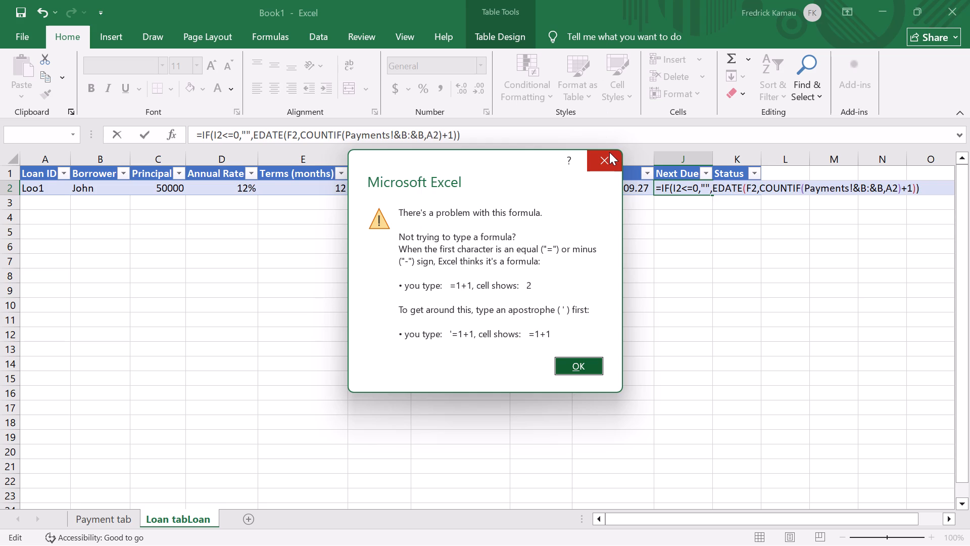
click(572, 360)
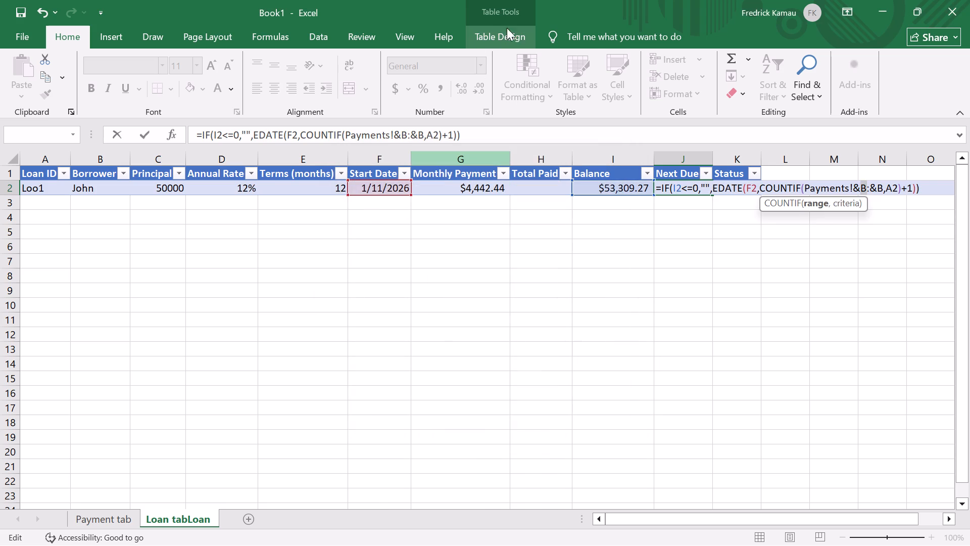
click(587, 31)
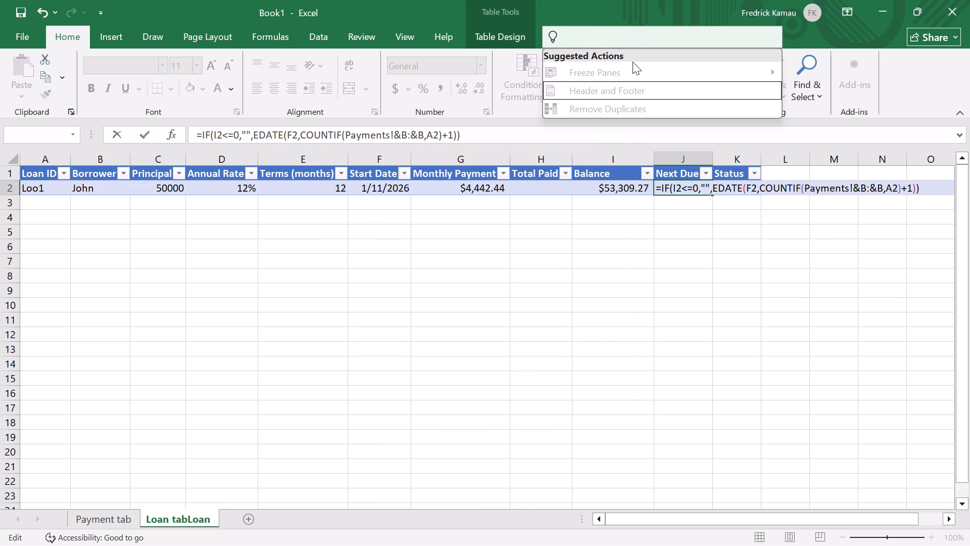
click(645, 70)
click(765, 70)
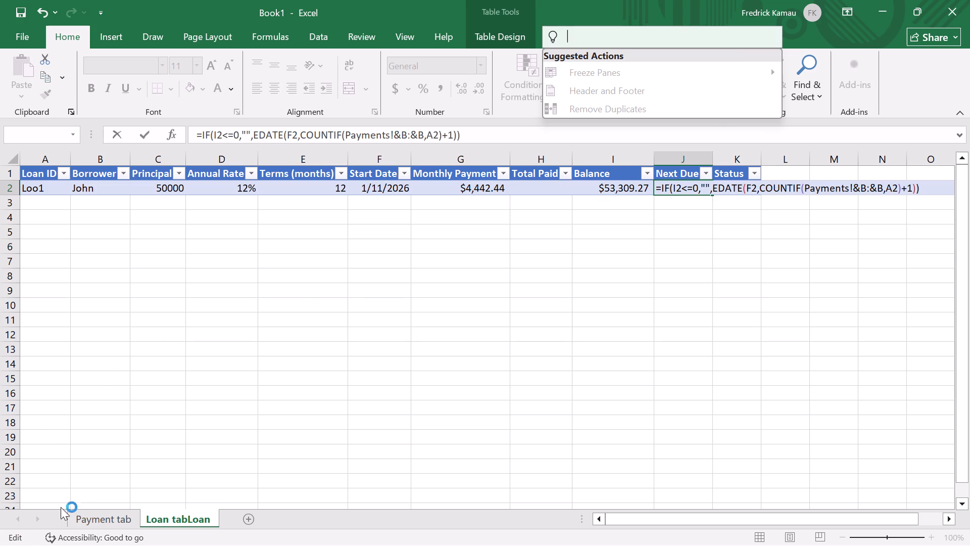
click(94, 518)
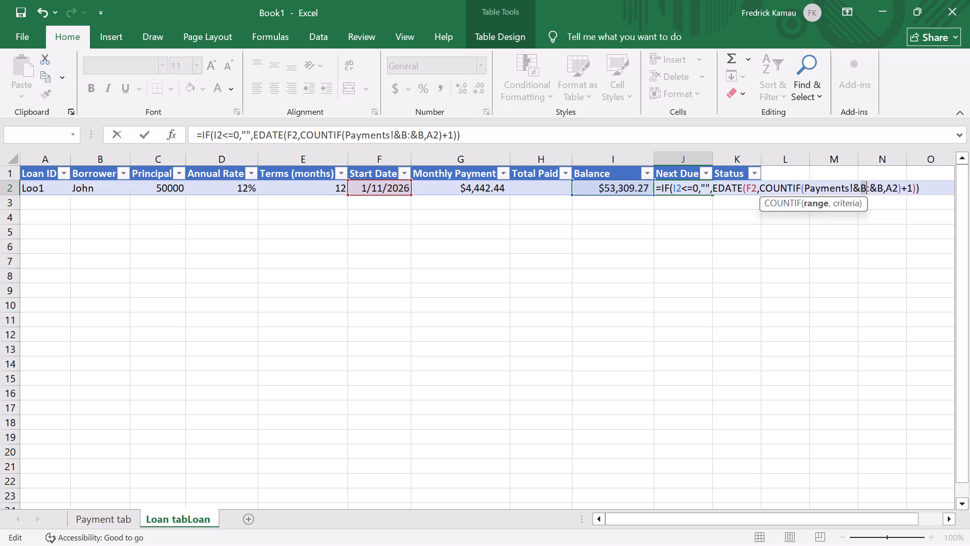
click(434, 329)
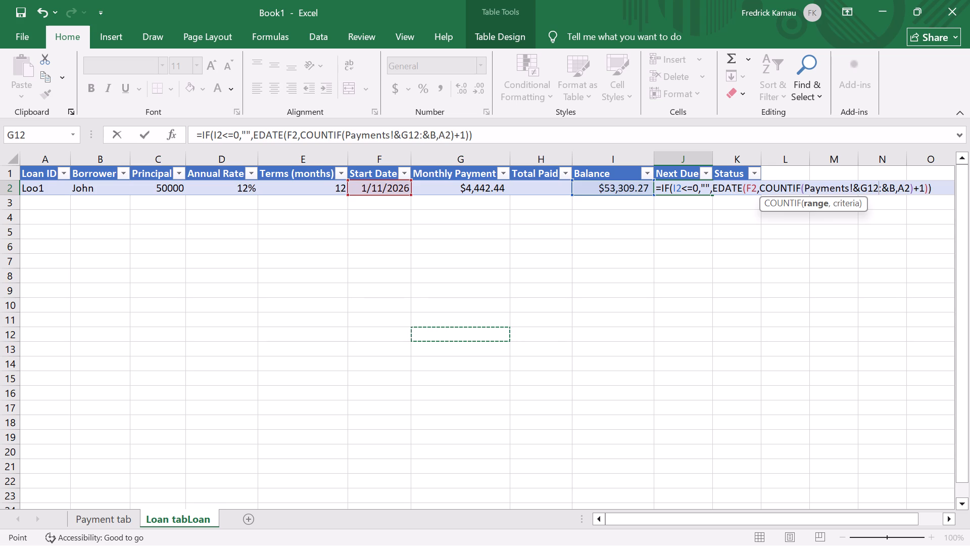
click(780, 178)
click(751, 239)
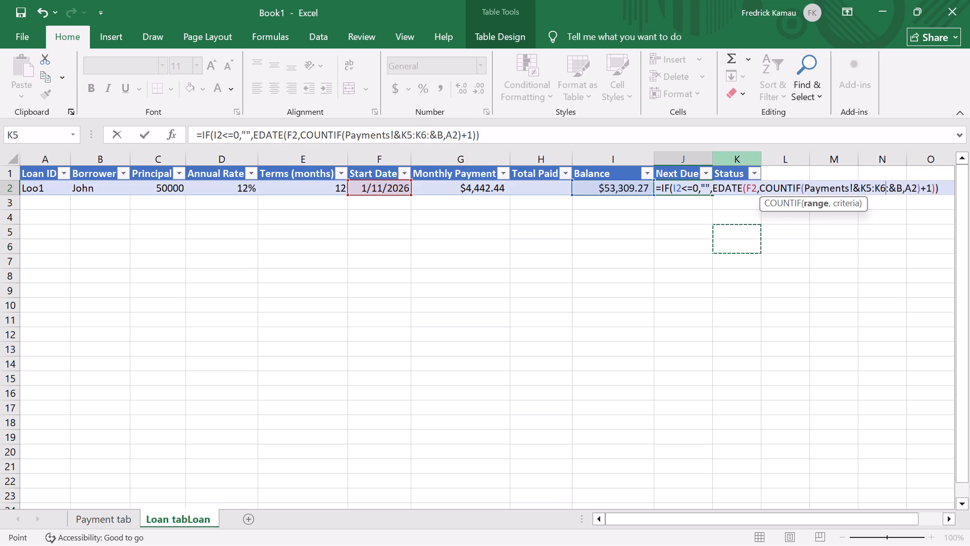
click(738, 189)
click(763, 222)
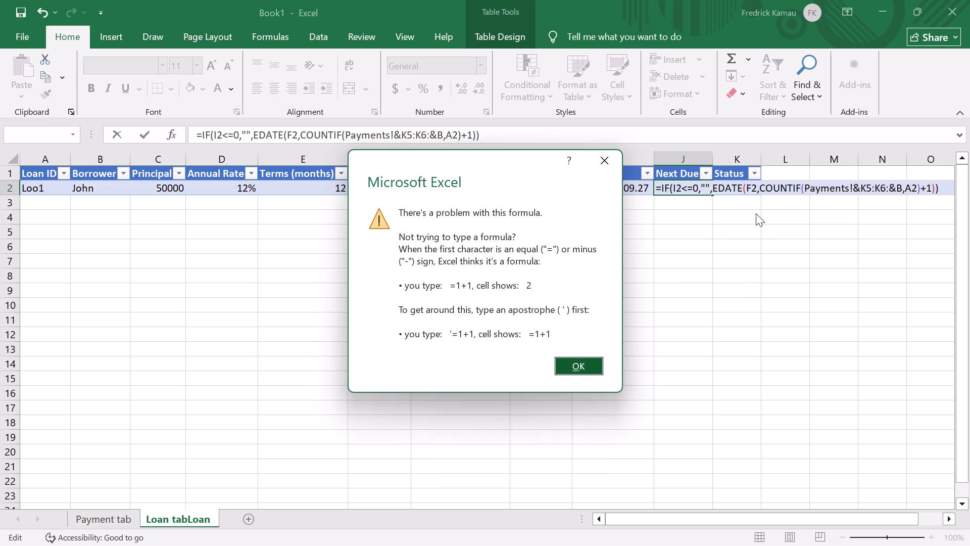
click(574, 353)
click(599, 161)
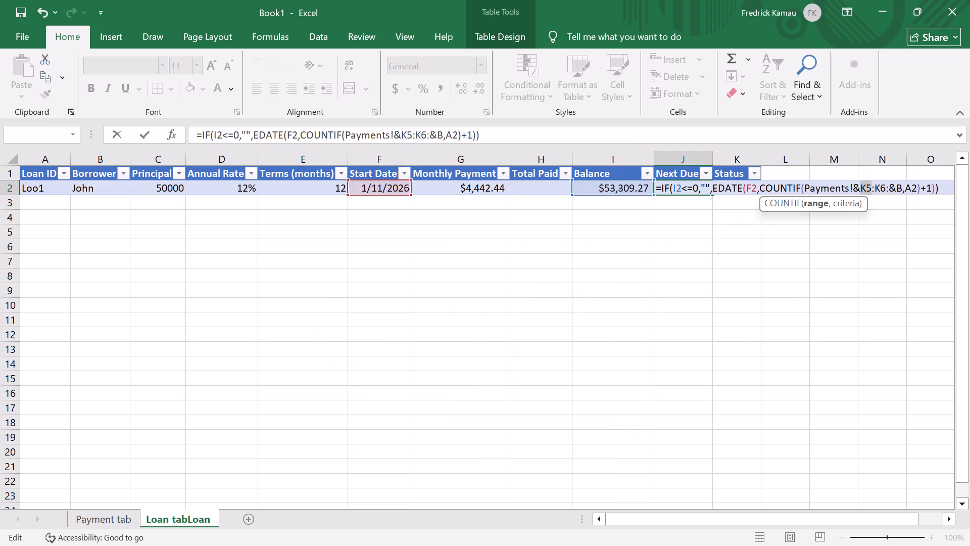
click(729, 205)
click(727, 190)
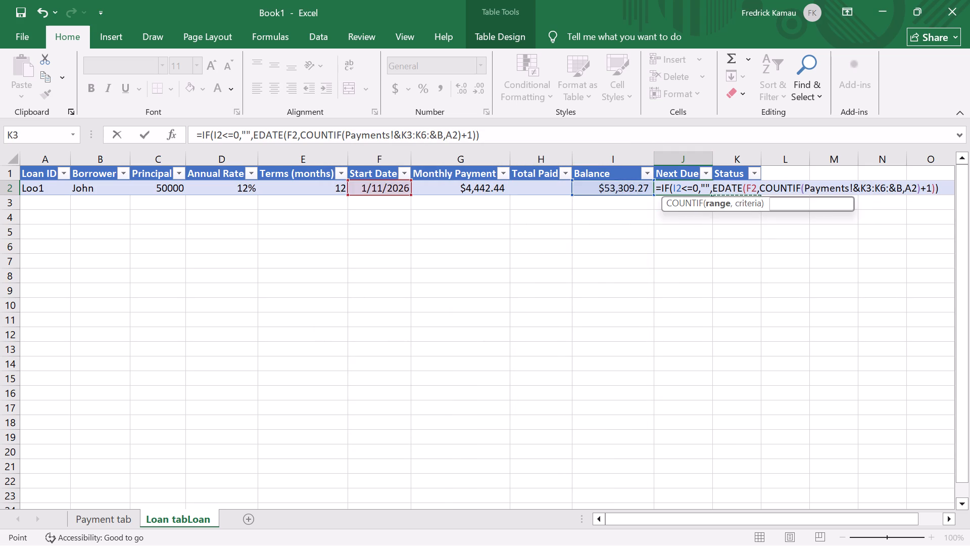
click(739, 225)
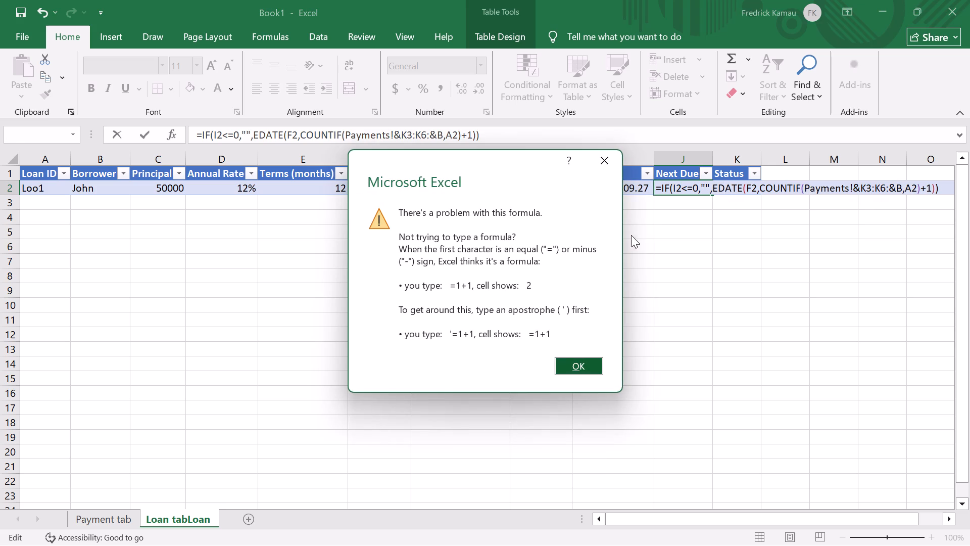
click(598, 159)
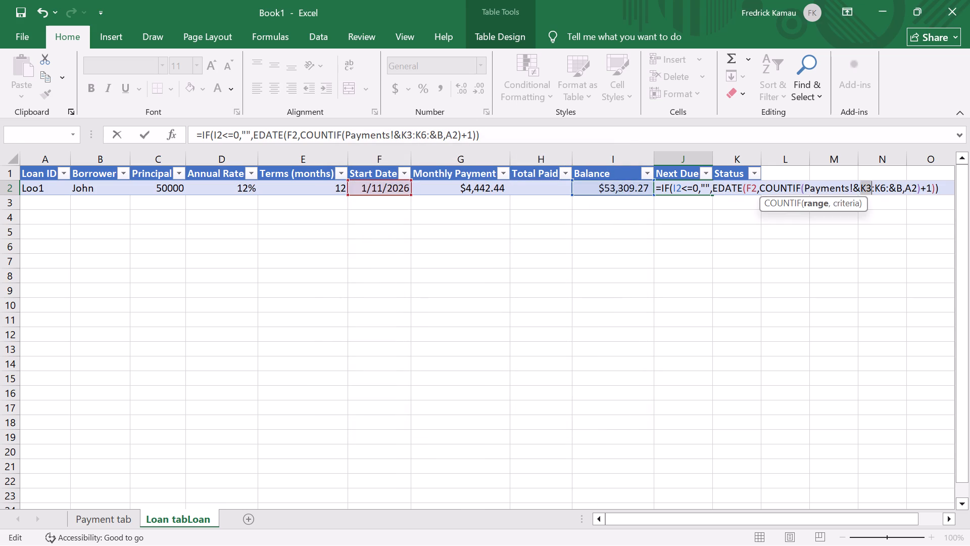
Clear the entire Next Due formula from cell J2, leaving the cell empty.
drag(484, 134, 96, 156)
key(BackSpace)
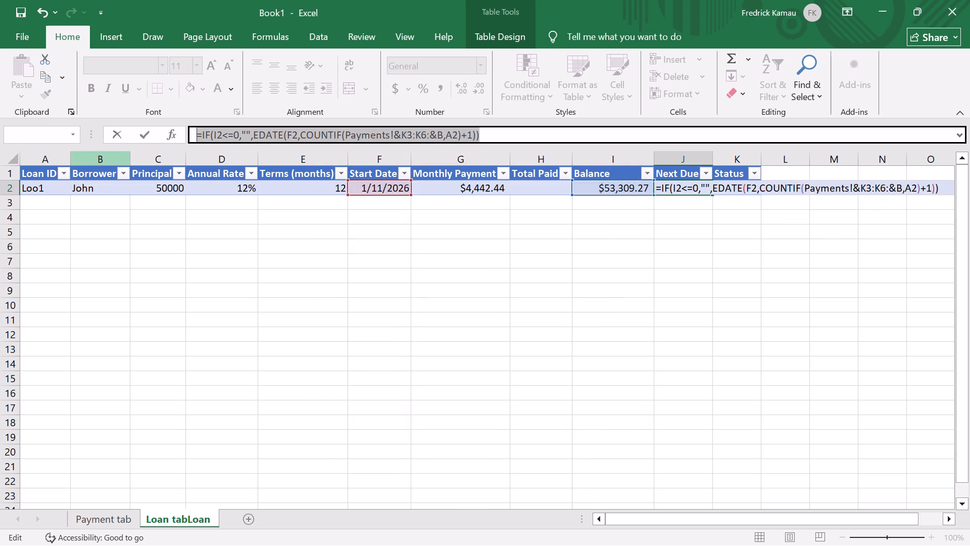
click(722, 190)
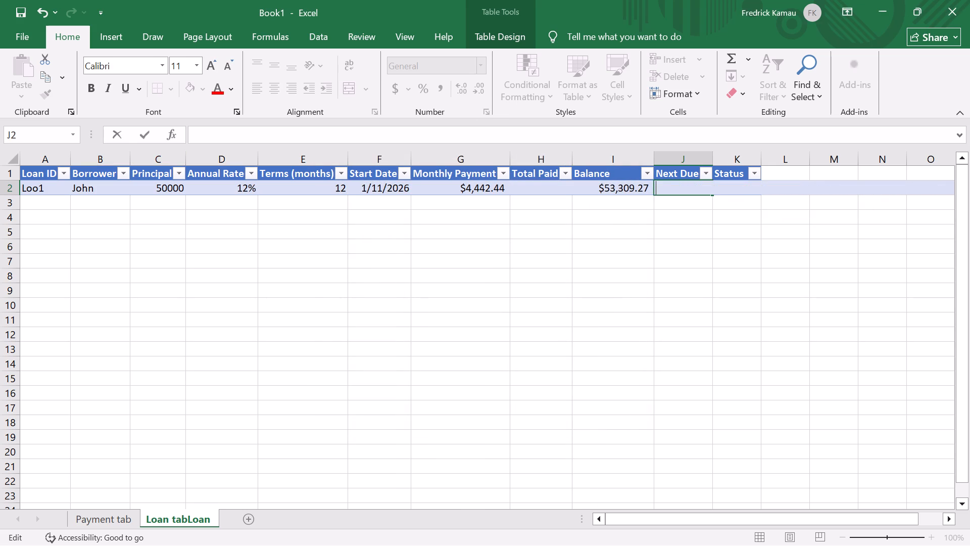
Begin an IF formula in the Status cell K2 that tests I2<=0.5 and returns "Paid" when true.
click(729, 187)
click(767, 205)
click(747, 191)
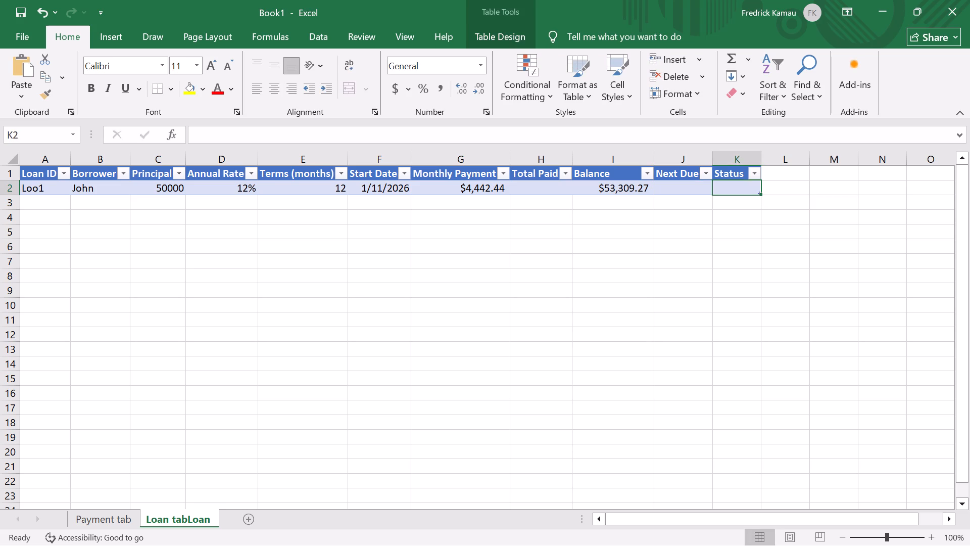
key(equal)
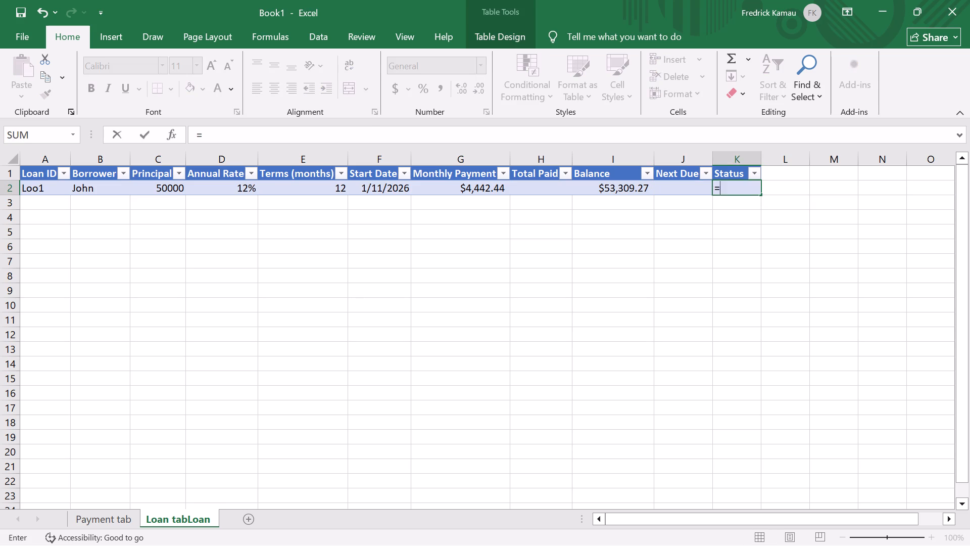
text(IF)
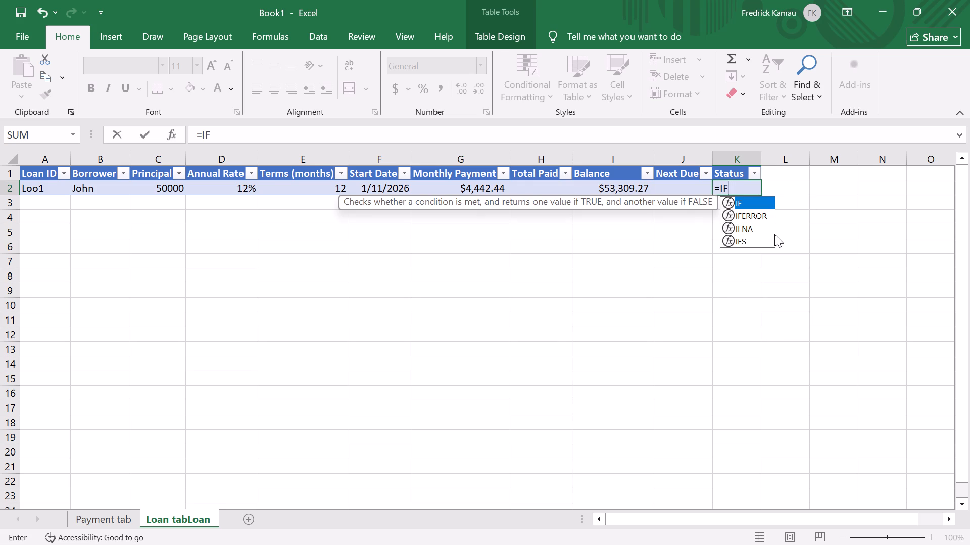
key(shift+parenleft)
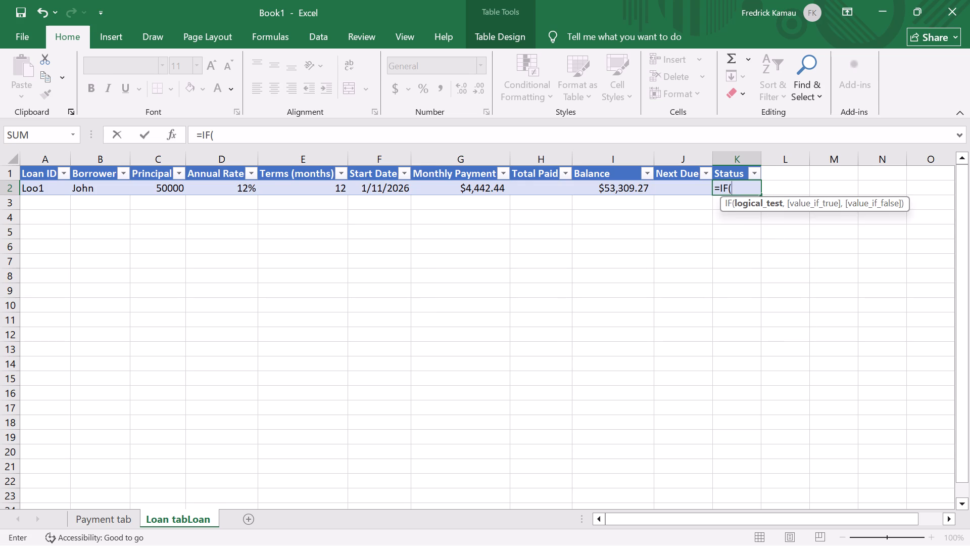
text(I2)
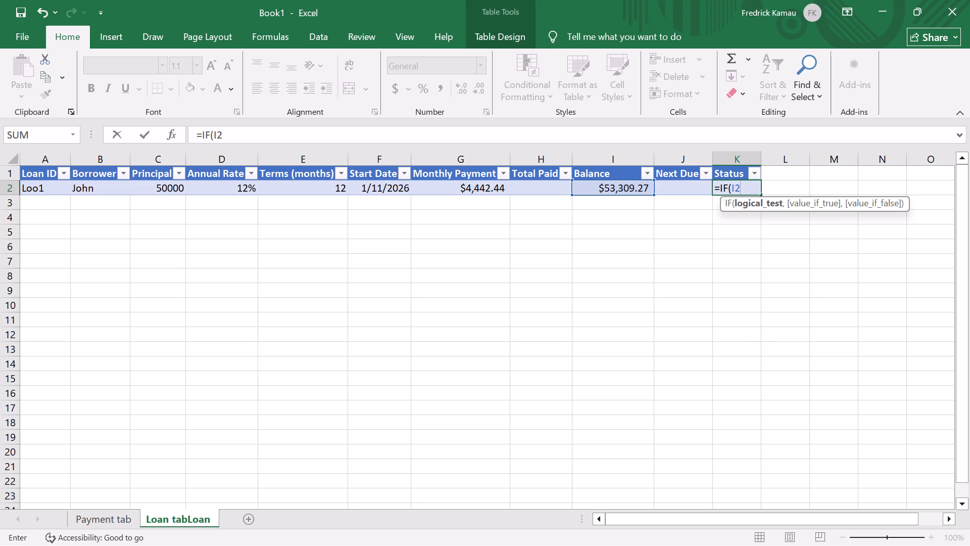
key(shift+less)
key(equal)
key(0)
text(.5)
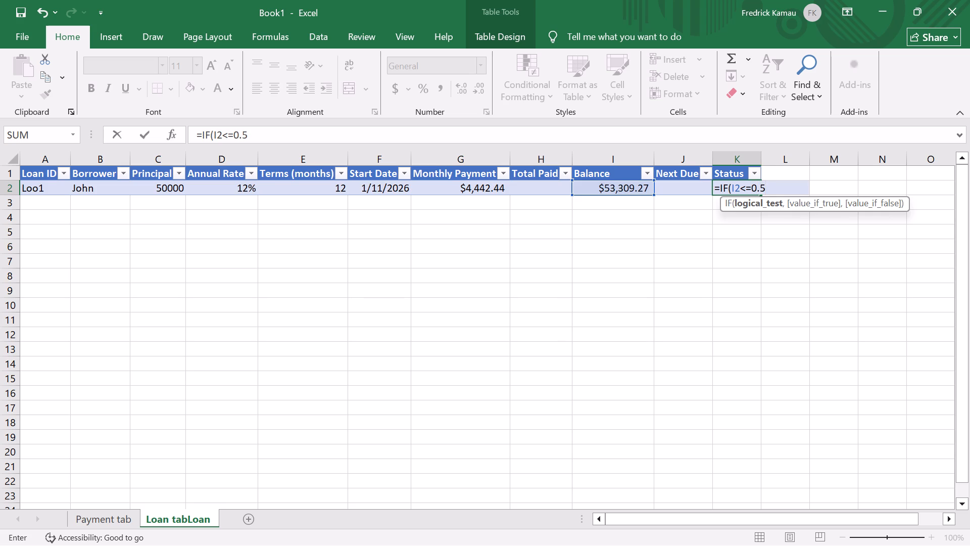
key(comma)
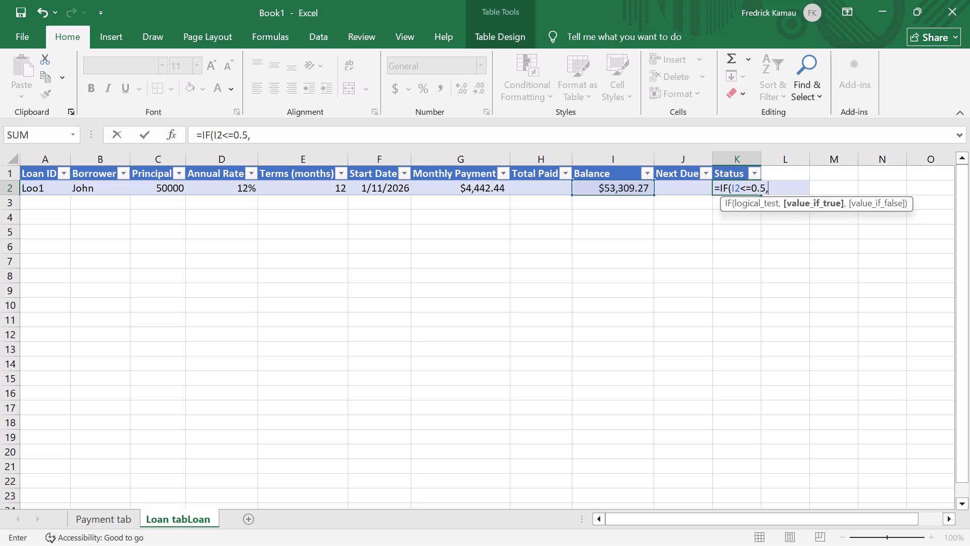
key(shift+quotedbl)
key(p)
text(aid)
key(shift+quotedbl)
Nest a second IF as the value_if_false of K2's Status formula, testing J2<Today() and returning "Overdue" when true.
key(comma)
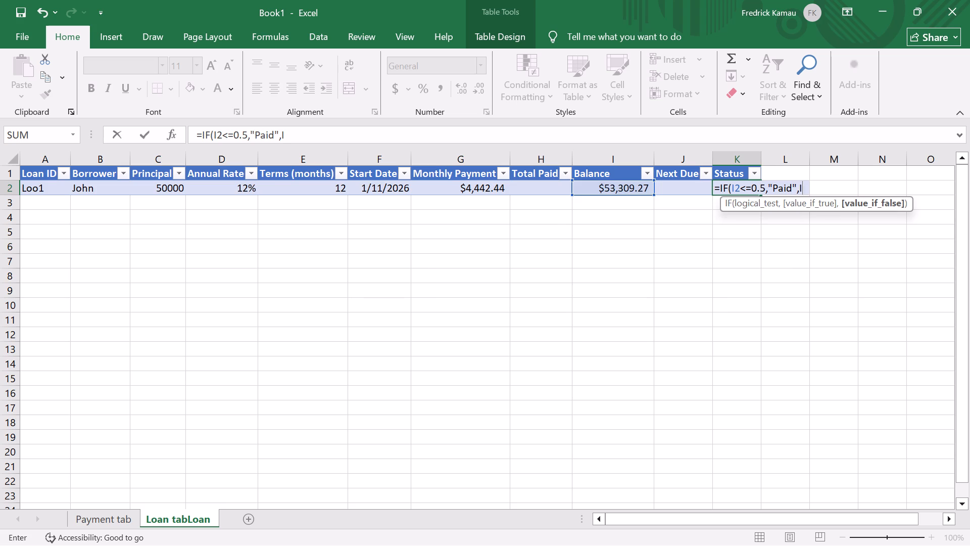
key(f)
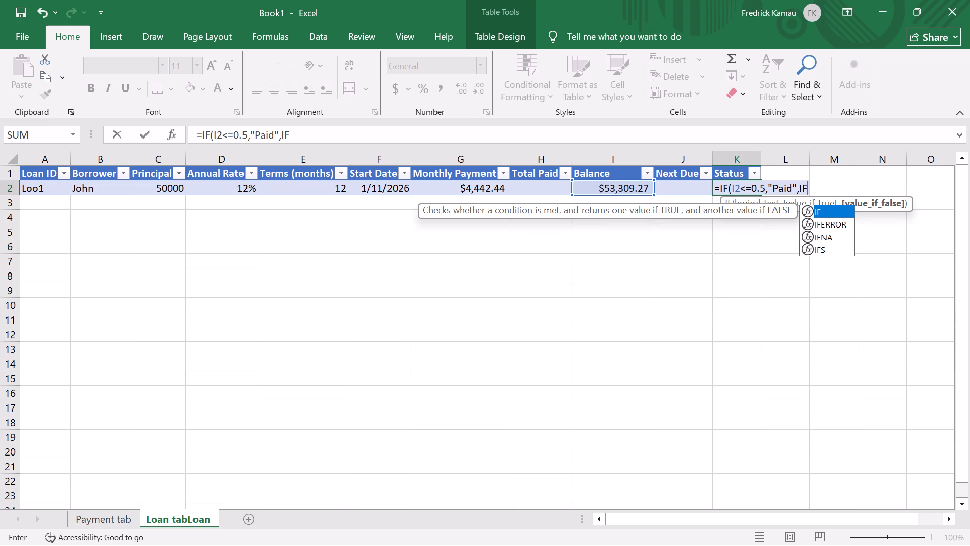
key(shift+parenleft)
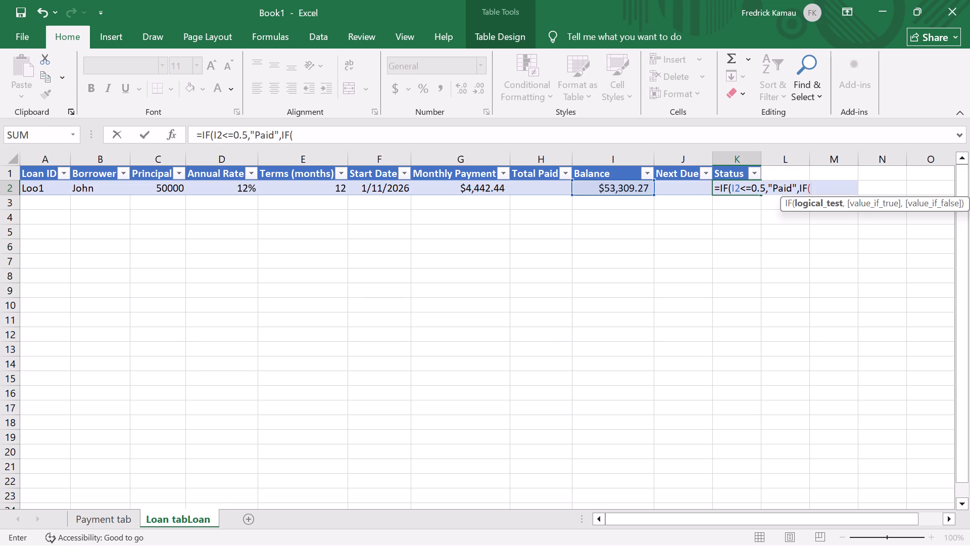
key(j)
key(2)
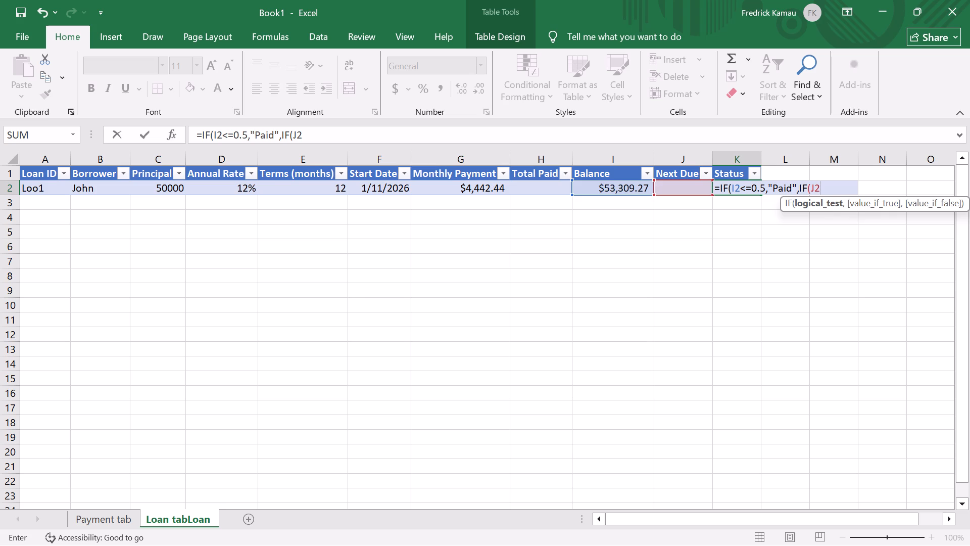
key(shift+less)
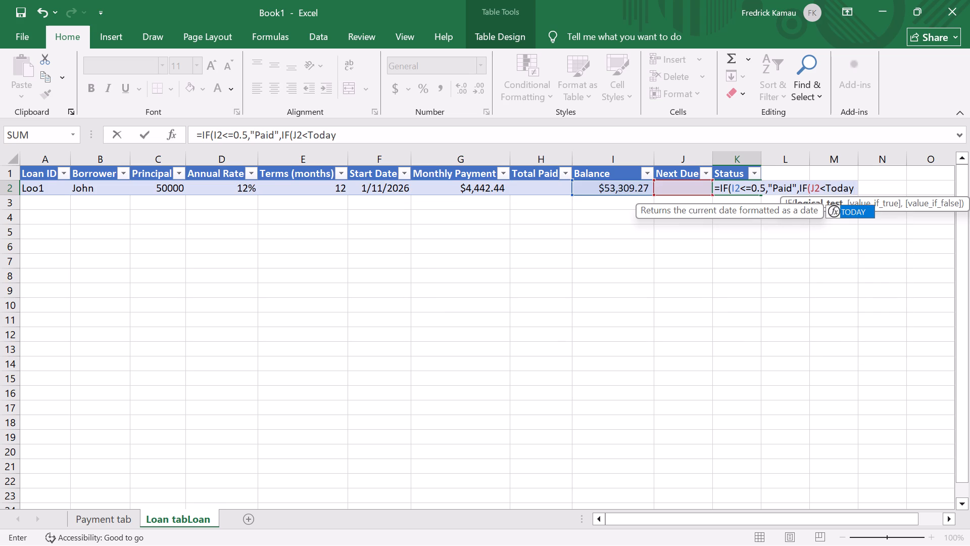
key(shift+parenleft)
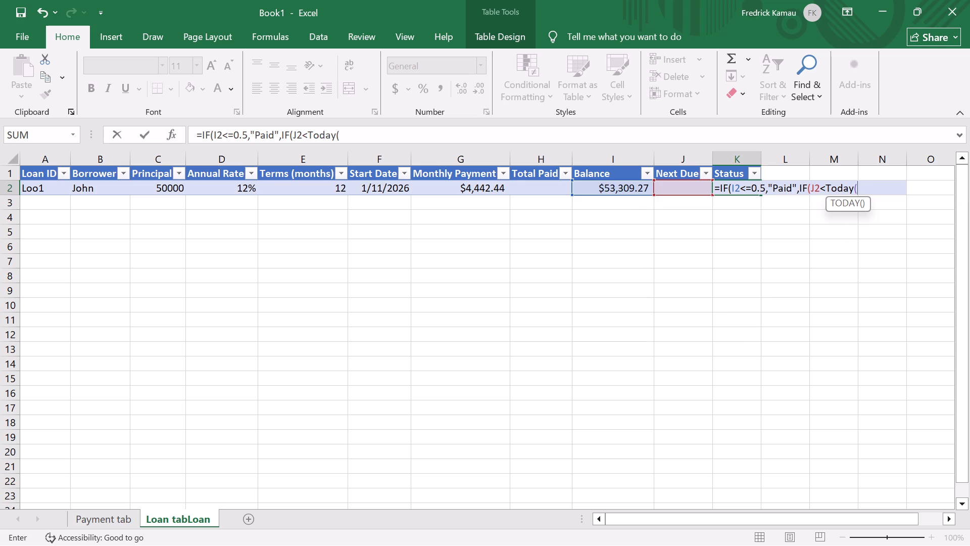
key(shift+parenright)
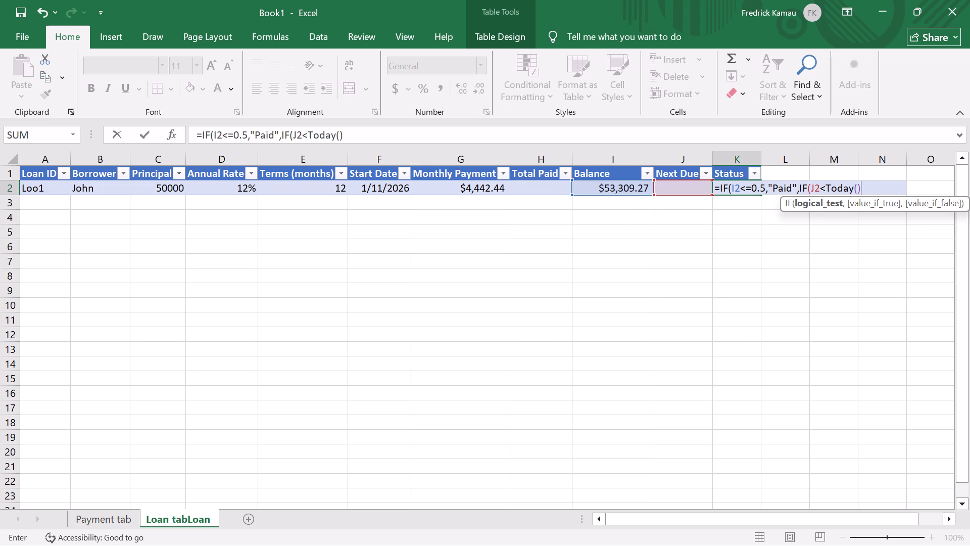
key(comma)
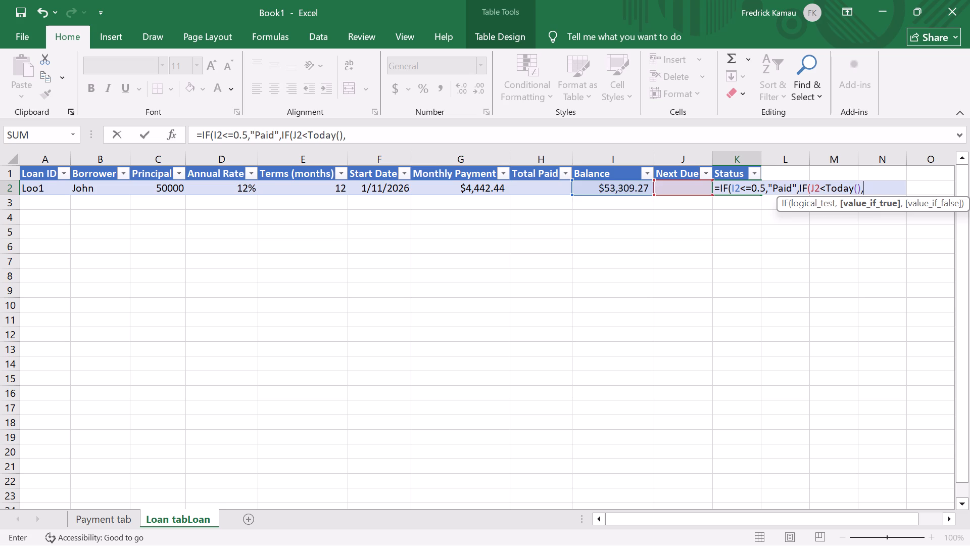
key(shift+quotedbl)
text(verdue)
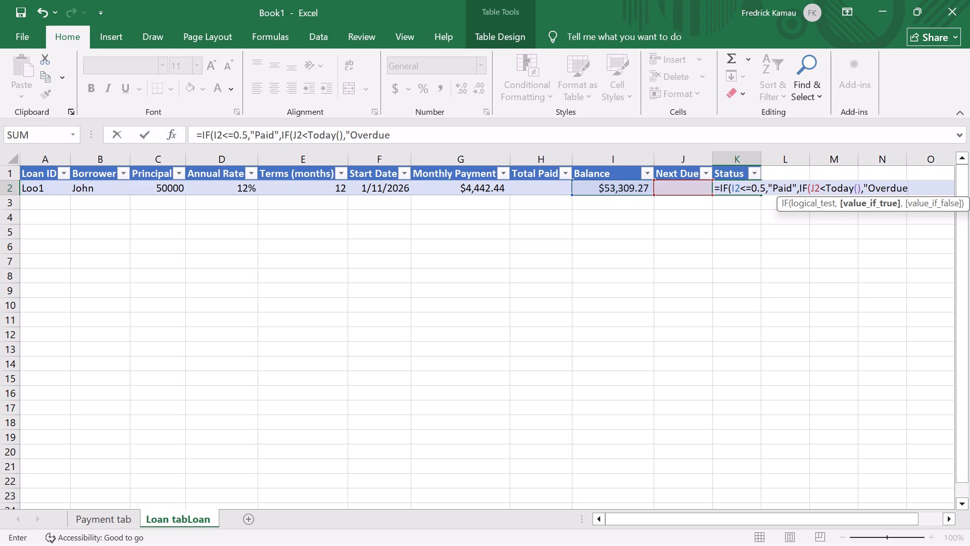
key(shift+quotedbl)
key(shift+less)
key(BackSpace)
Complete K2's Status formula with "Active" as the nested IF's false value, close both functions, and enter it.
key(comma)
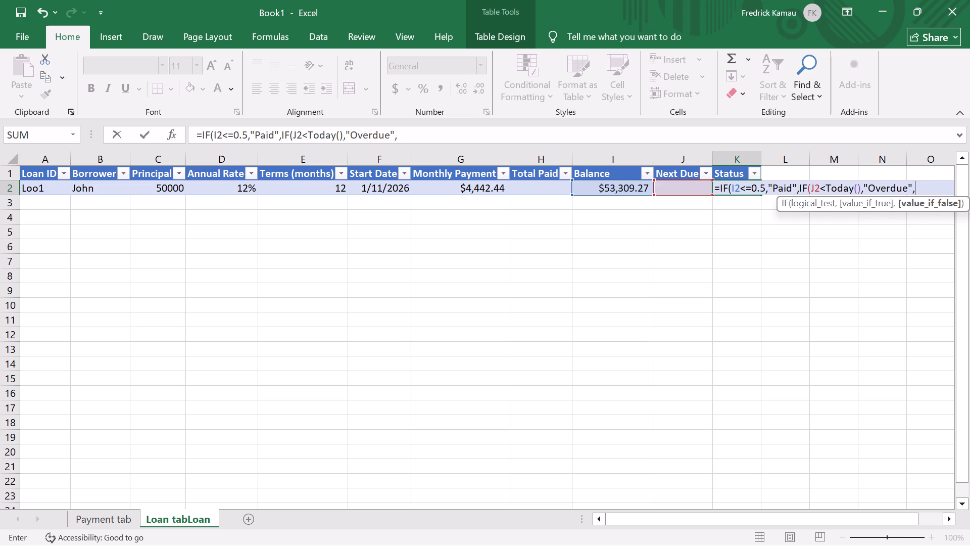
key(shift+quotedbl)
key(a)
text(ctive)
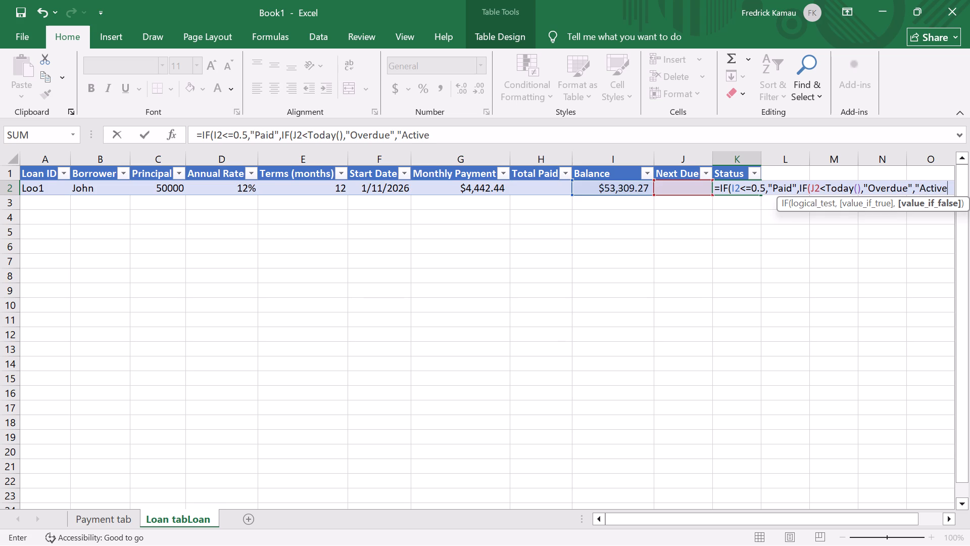
key(shift+quotedbl)
text()))
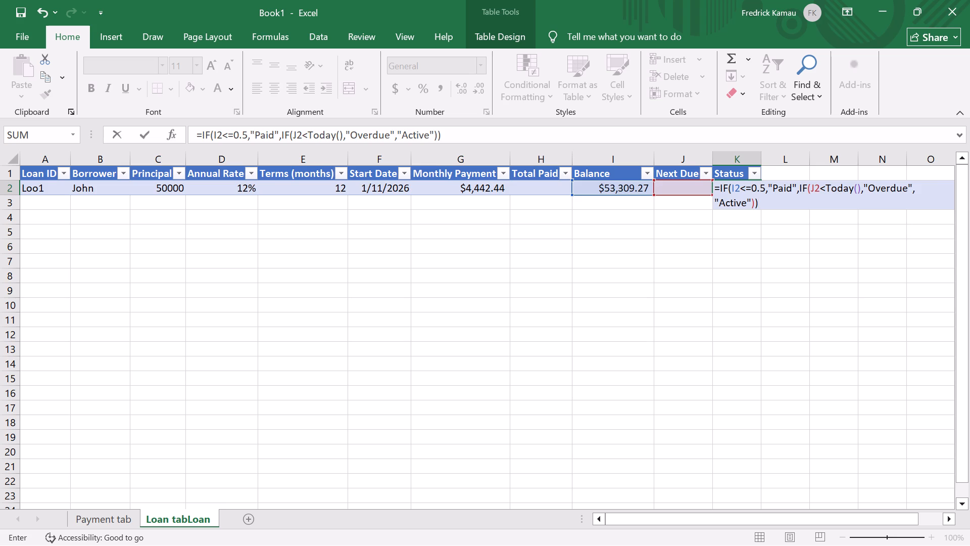
key(Return)
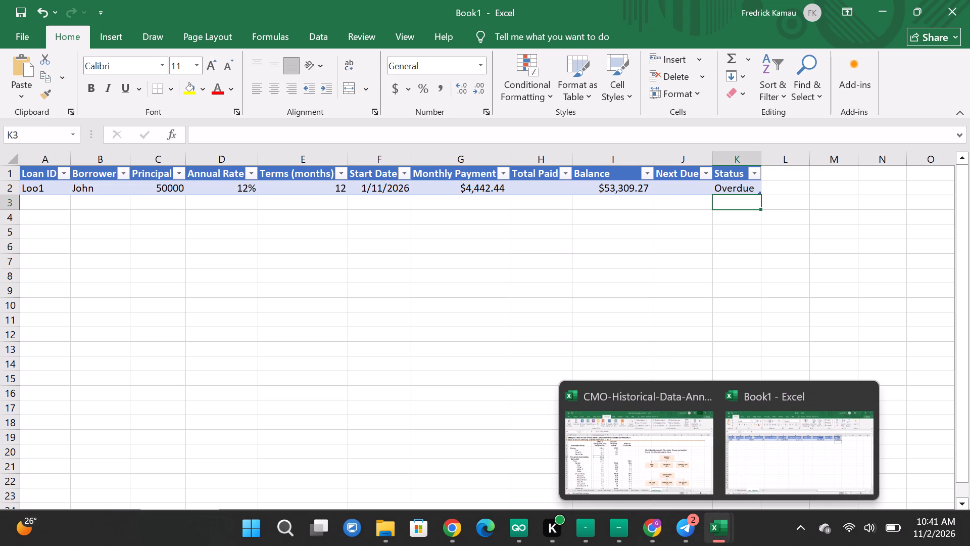
Begin a new IF formula in the Next Due cell J2 that tests I2<=0 and returns empty text "" when true.
scroll(673, 330, up, 2)
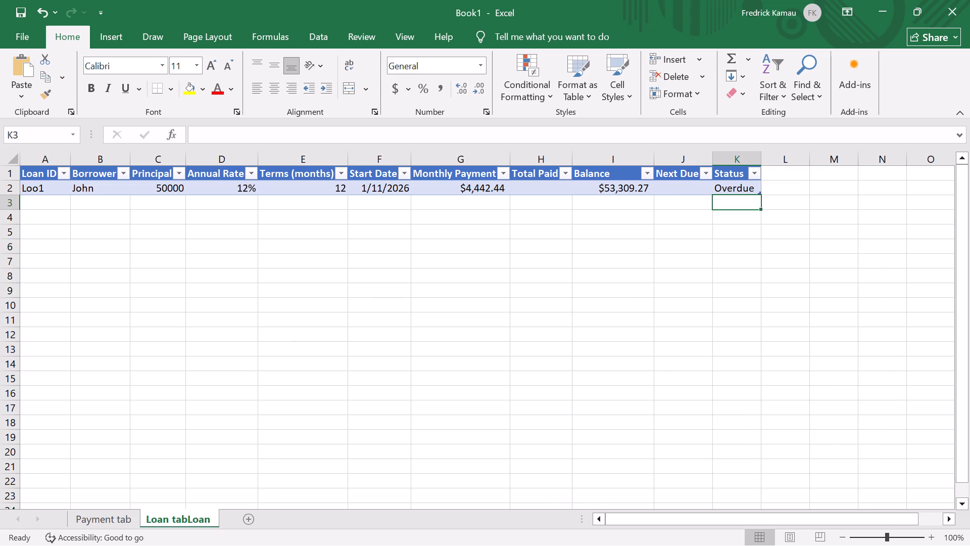
click(672, 190)
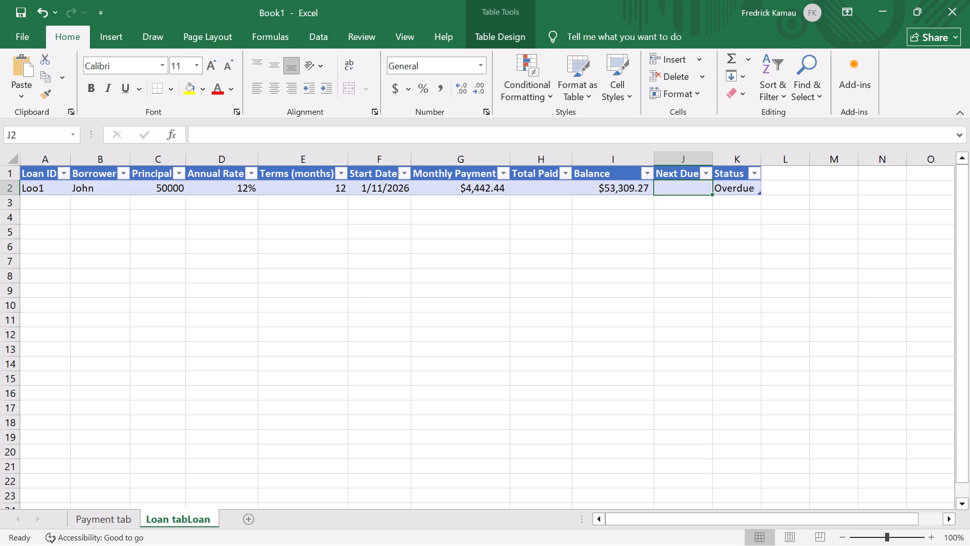
key(equal)
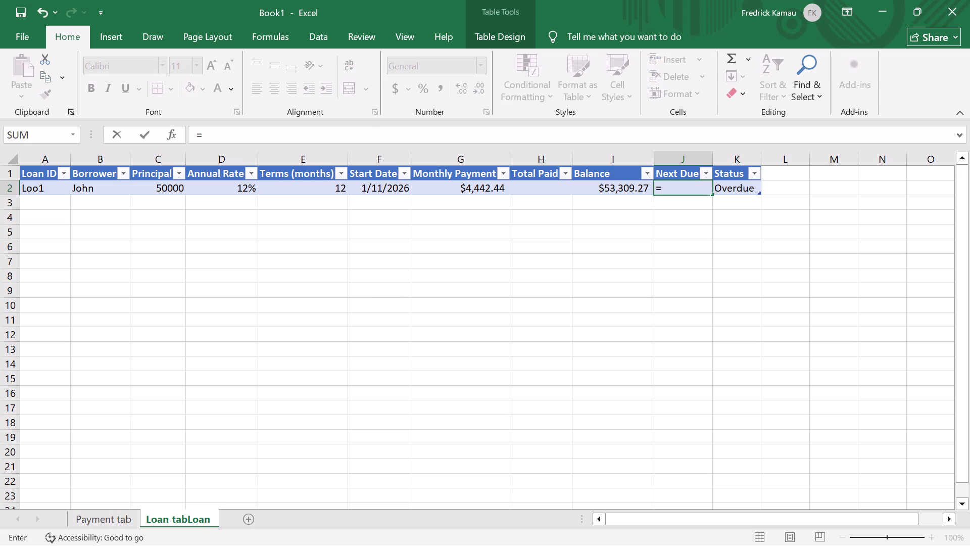
text(IF)
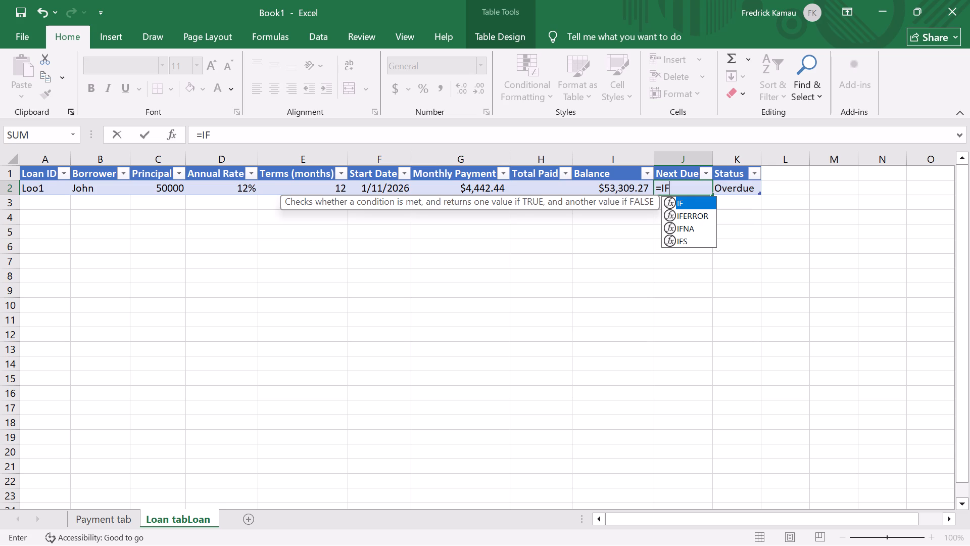
key(shift+parenleft)
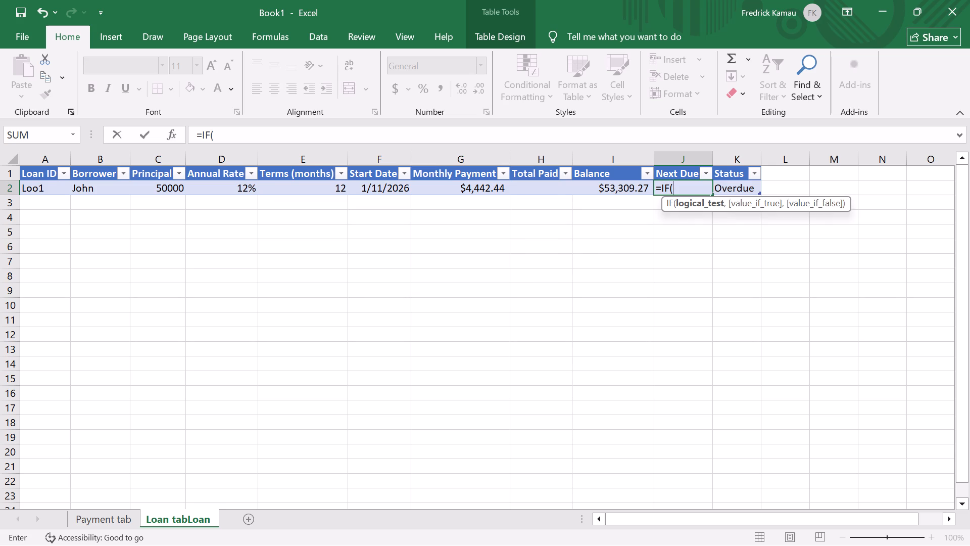
text(I2)
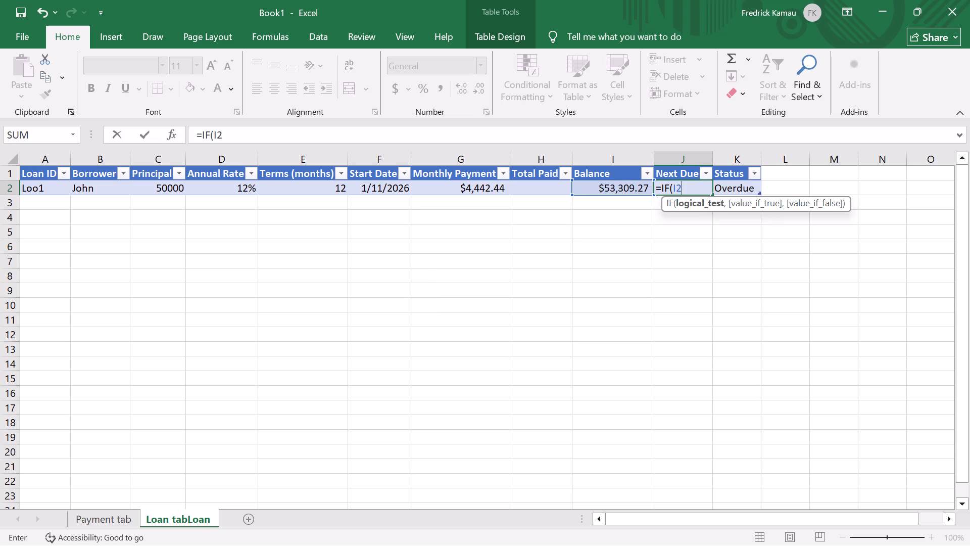
key(shift+less)
key(equal)
key(0)
key(comma)
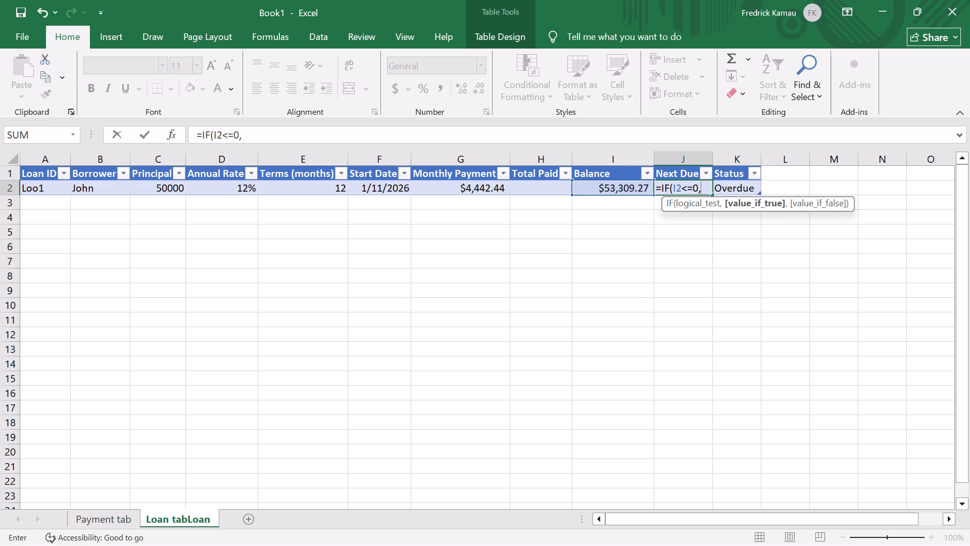
key(shift+quotedbl)
key(shift+quotedbl)
Add EDATE as the value_if_false of J2's Next Due formula, with F2 as its start date.
key(comma)
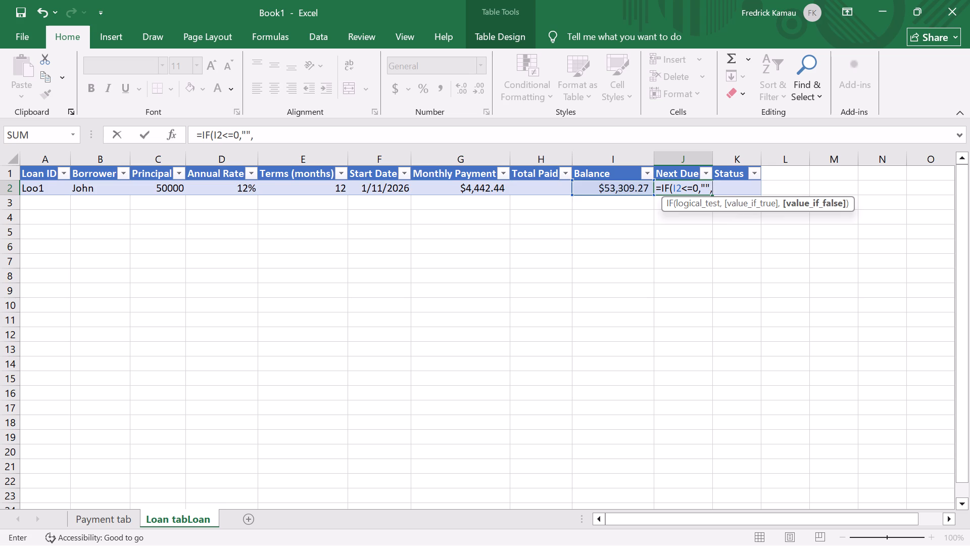
text(EDATE)
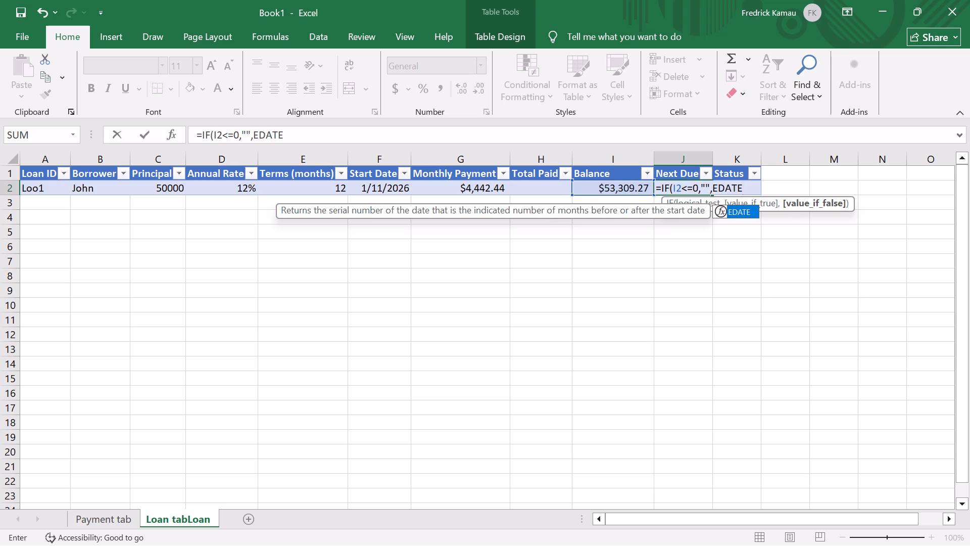
key(shift+parenleft)
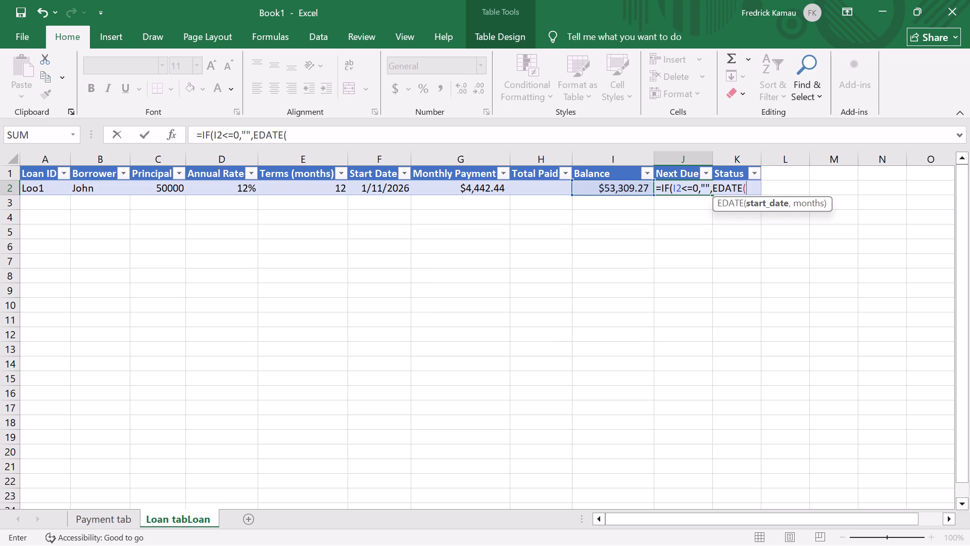
text(F2)
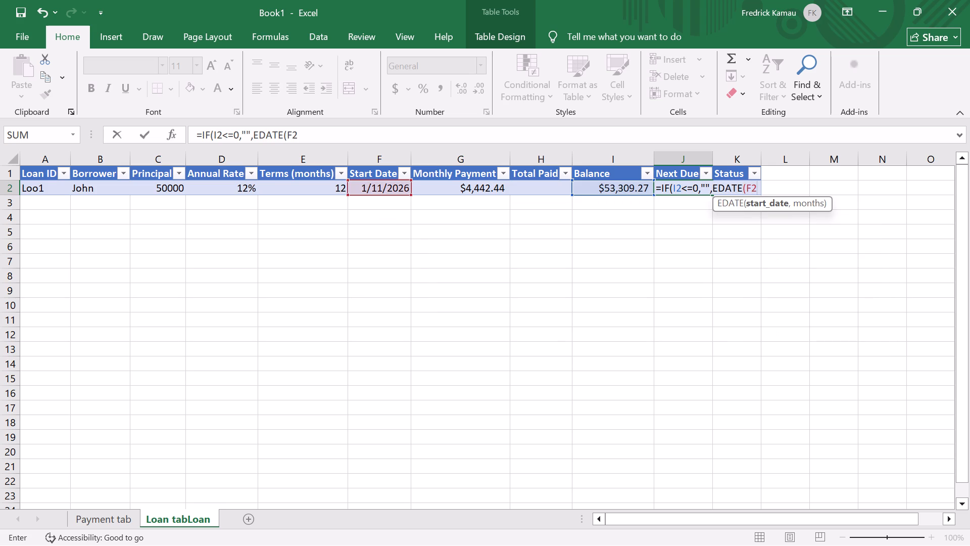
key(comma)
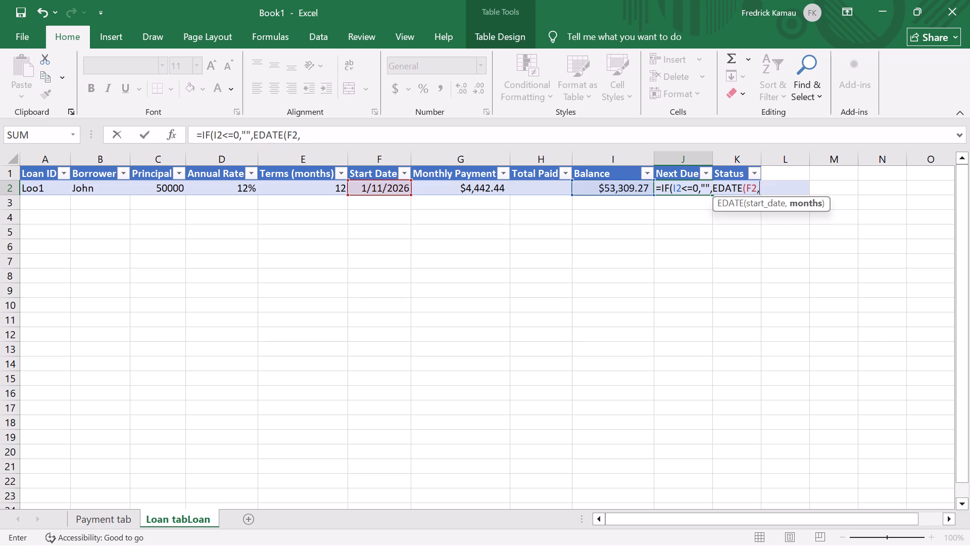
Set EDATE's months argument in J2 to a COUNTIF of A2 over the range Payments!$B:$B.
text(CO)
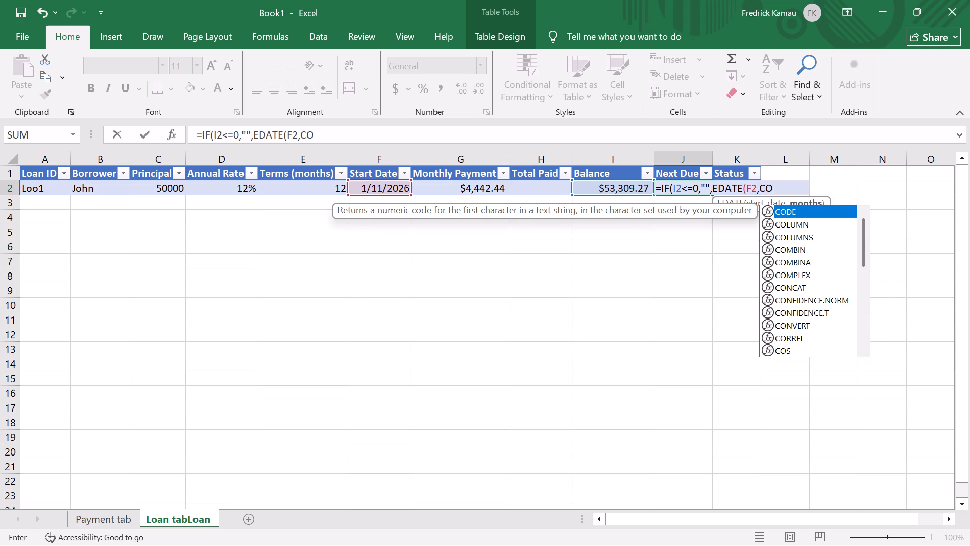
text(UNT)
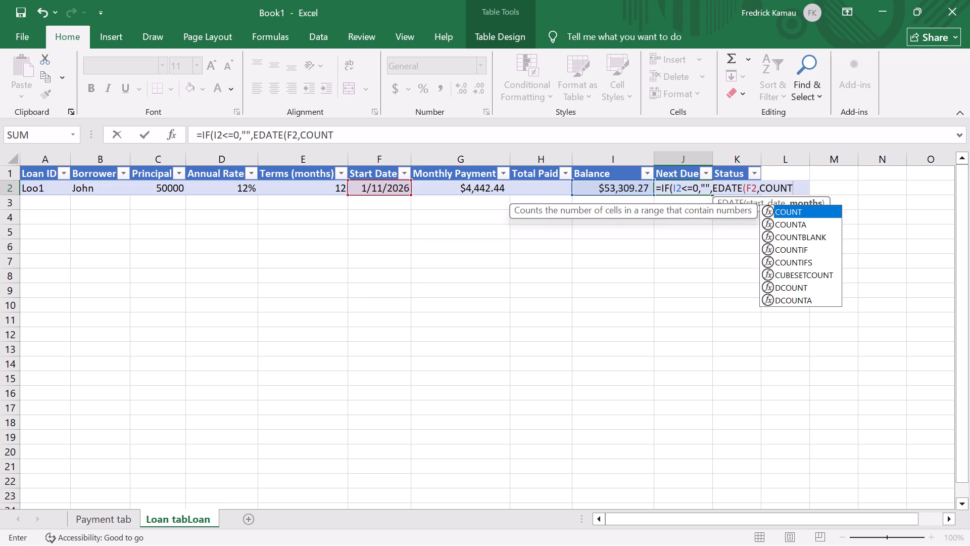
text(IF)
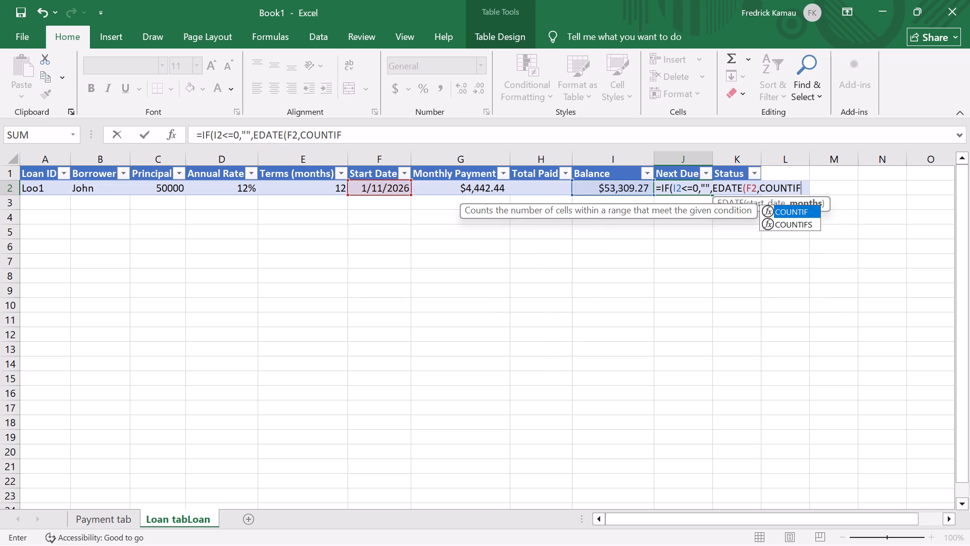
key(shift+parenleft)
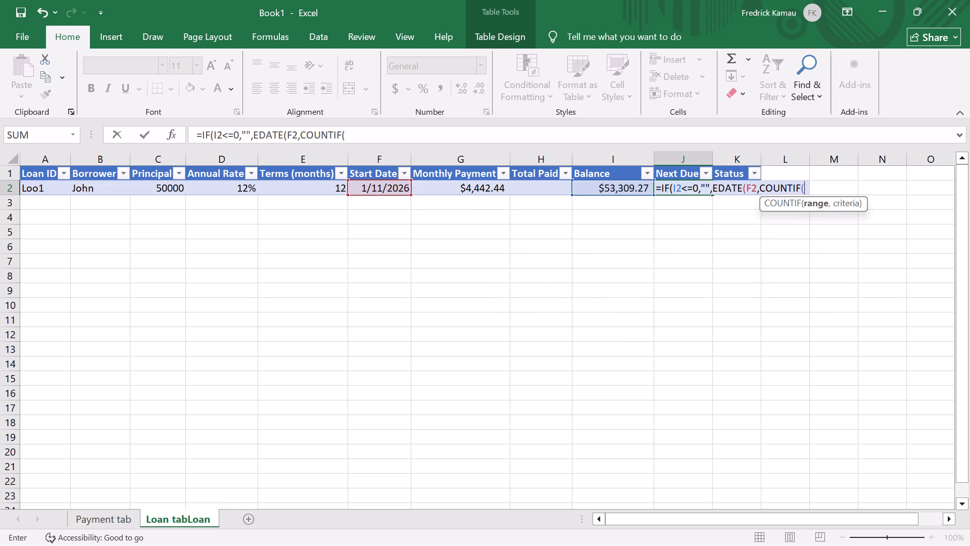
text(ay,)
key(BackSpace)
text(ments)
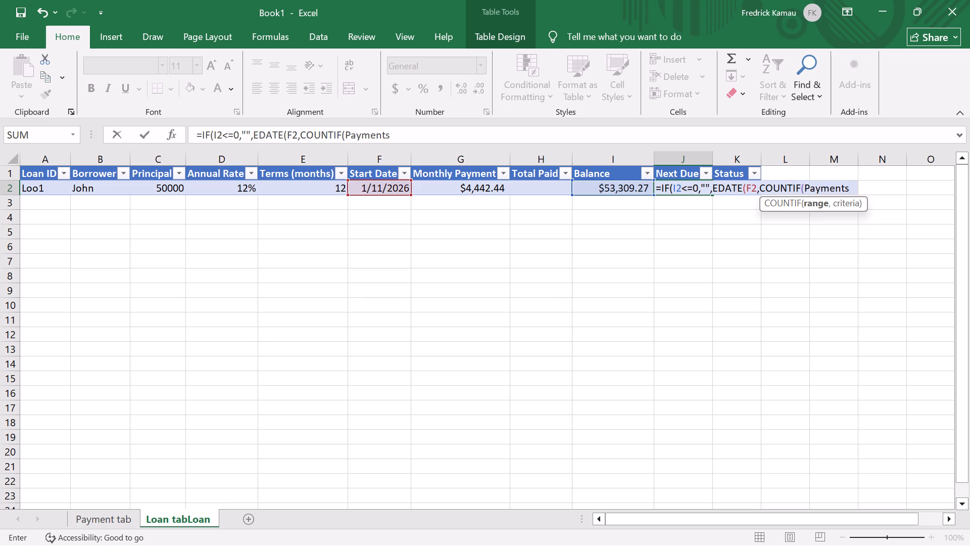
key(shift+exclam)
key(shift+dollar)
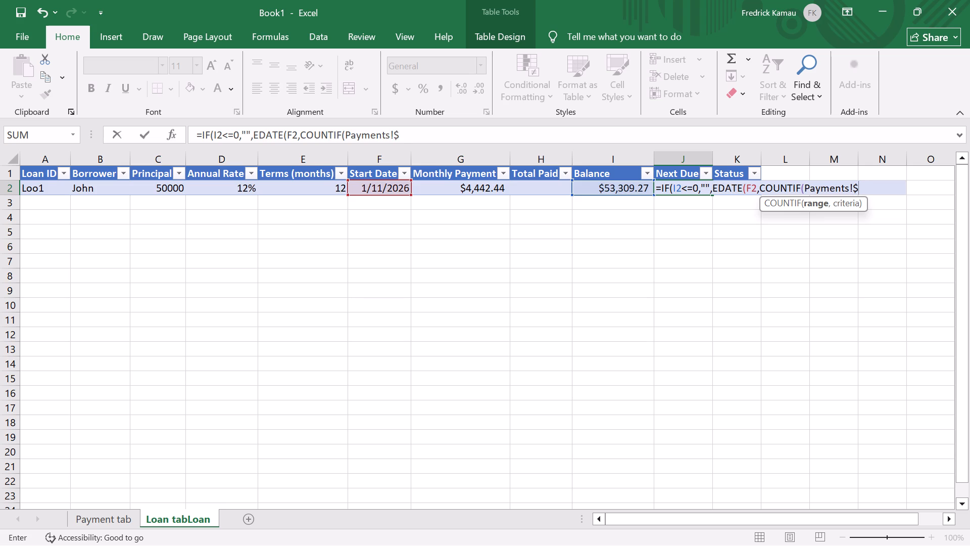
key(b)
key(shift+colon)
key(shift+dollar)
key(b)
key(comma)
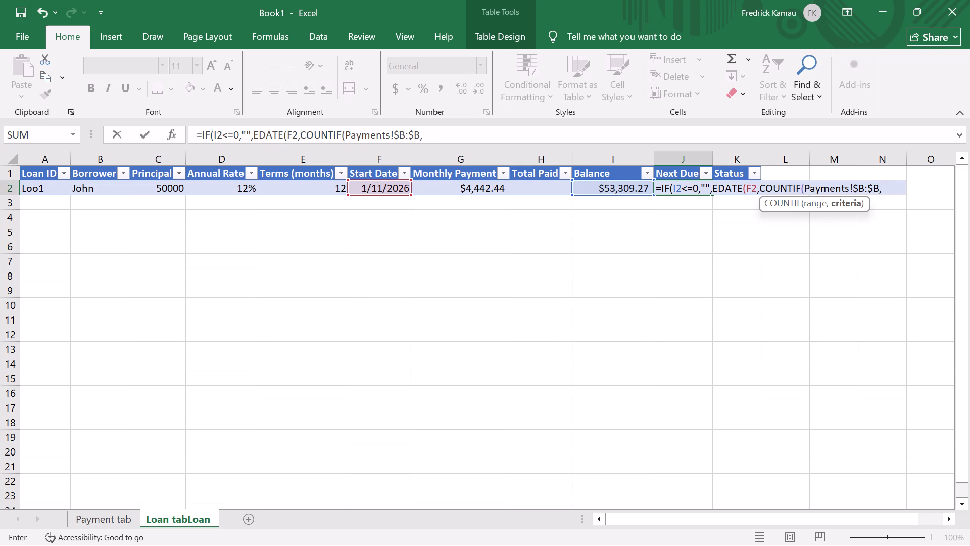
key(a)
key(2)
key(shift+parenright)
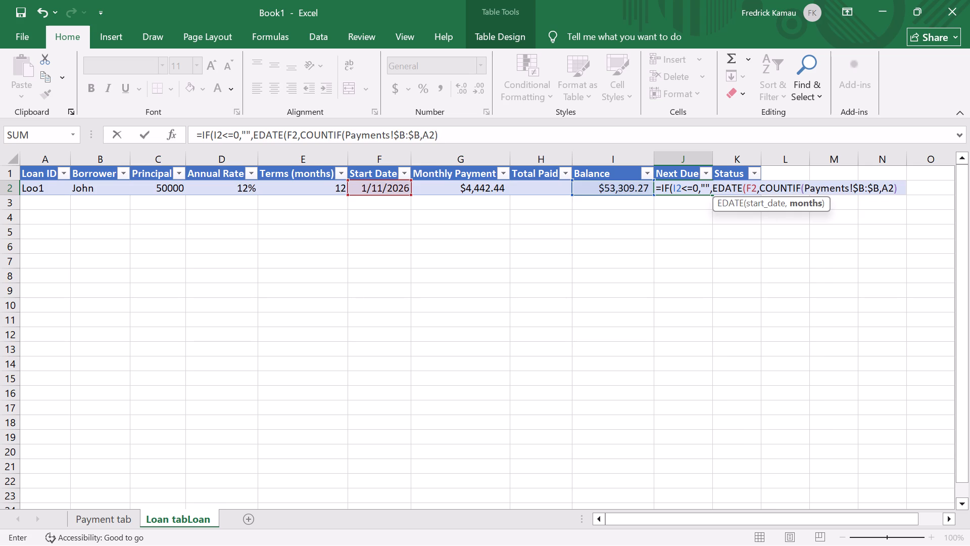
Complete J2's Next Due formula by adding +1 after the COUNTIF, close both functions, enter it, and dismiss the source-file request.
key(equal)
key(BackSpace)
key(shift+plus)
key(1)
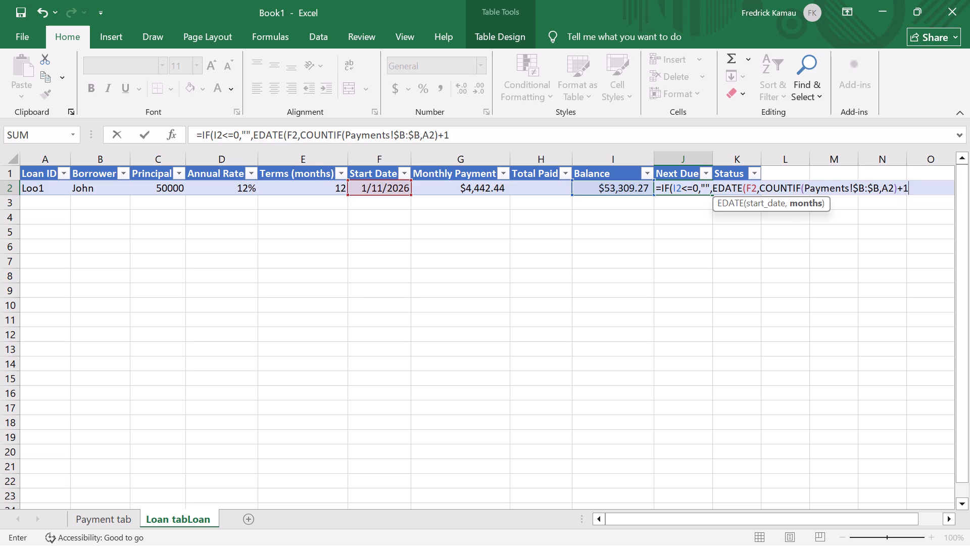
text()))
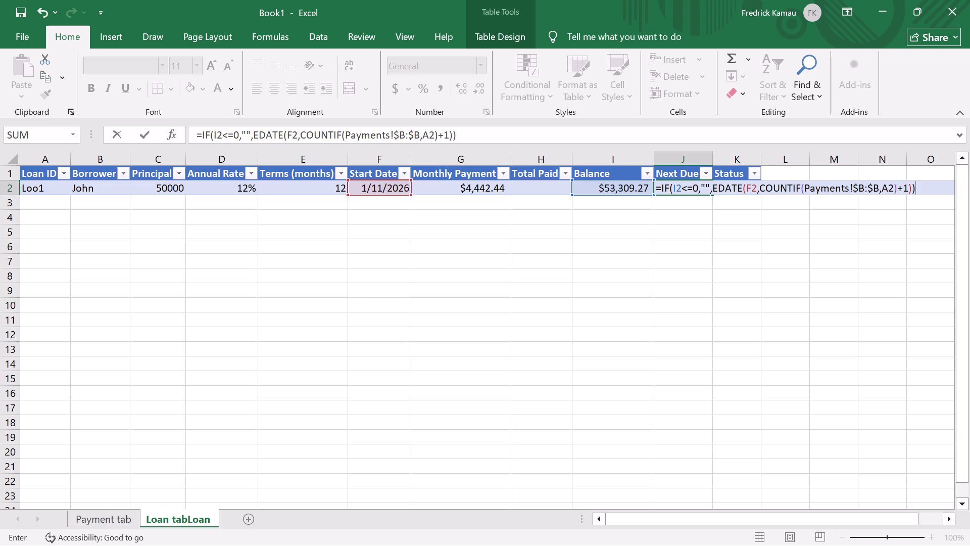
key(Return)
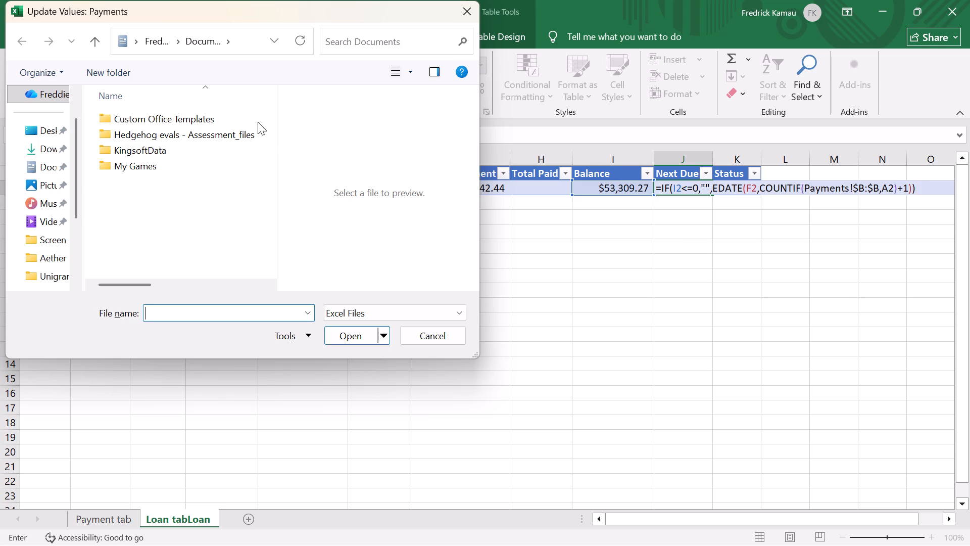
click(477, 11)
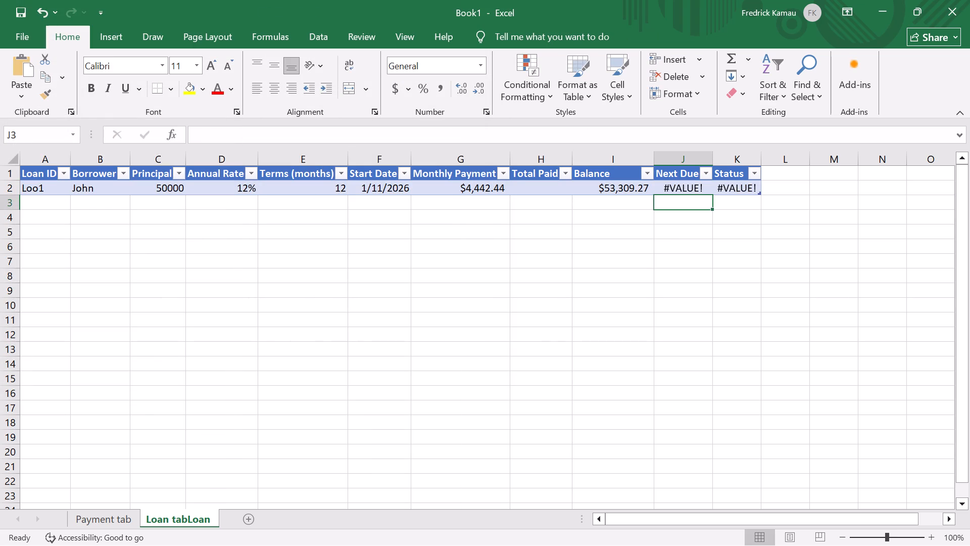
click(688, 188)
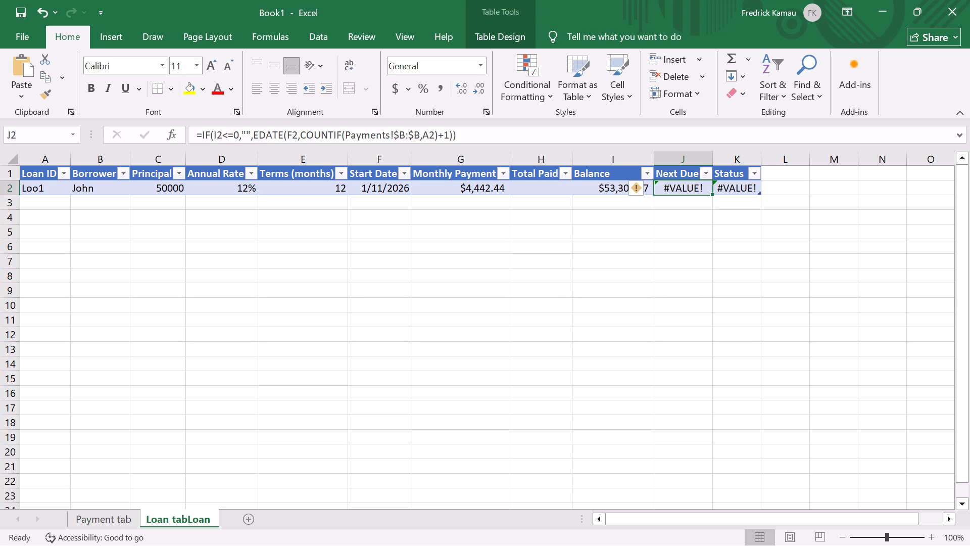
Begin a SUMIFS formula in the Total Paid cell H2 with Payments!$C:$C as its sum range.
click(537, 193)
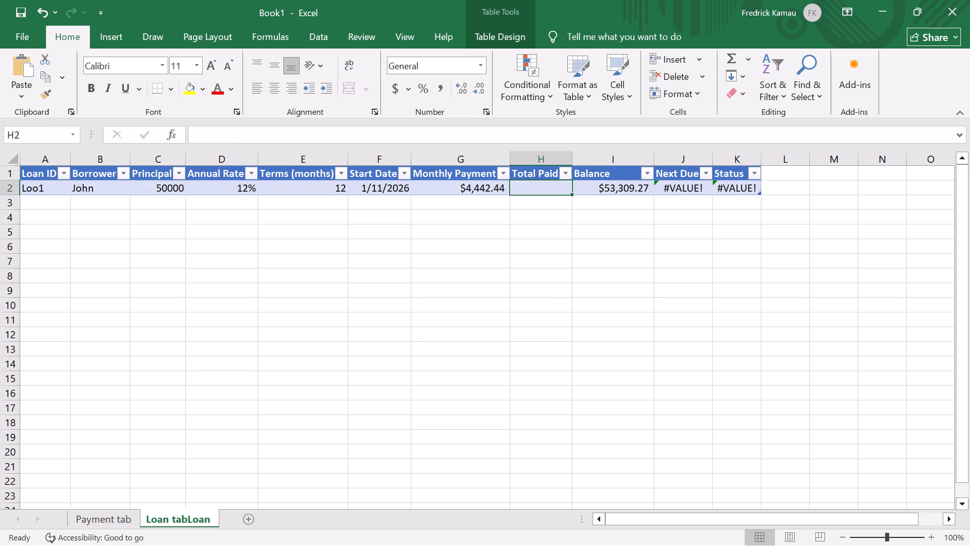
key(equal)
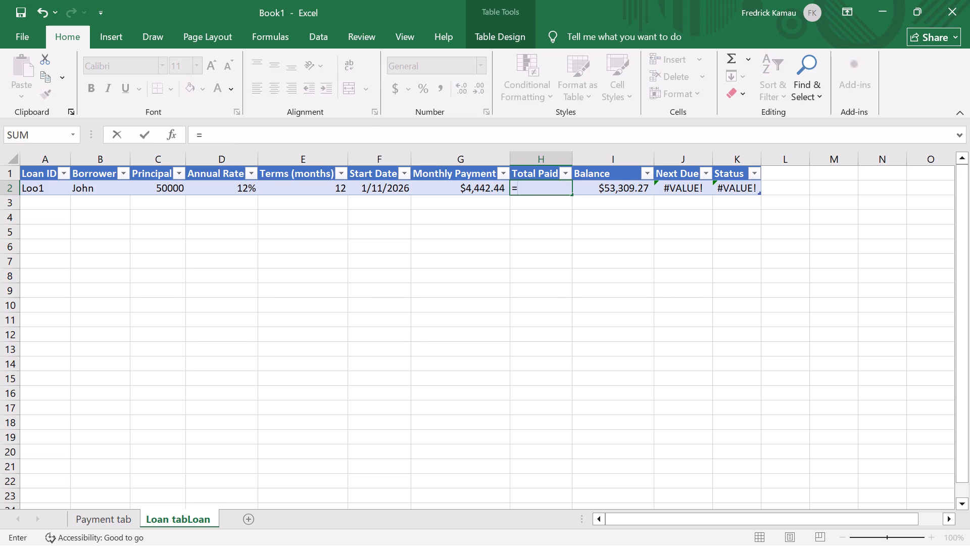
text(SUMIFS)
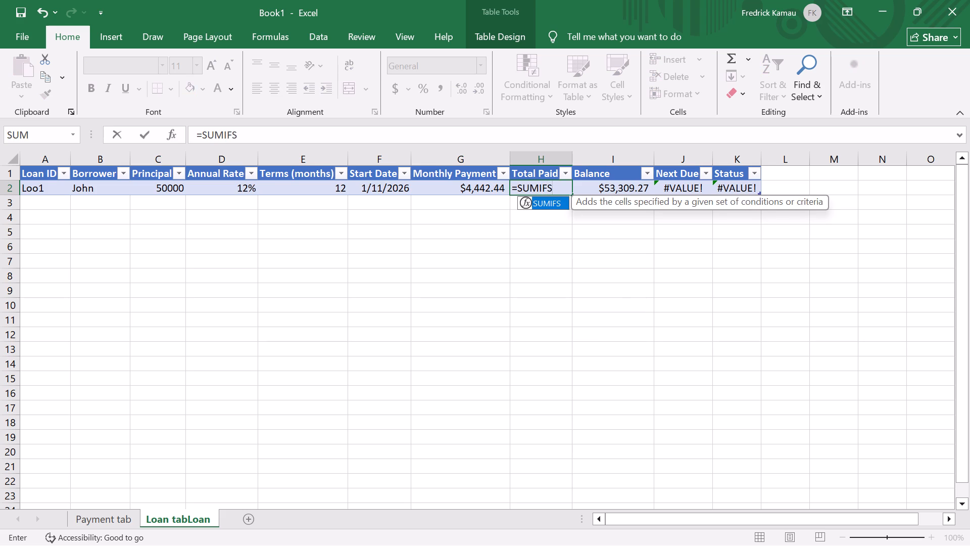
key(shift+parenleft)
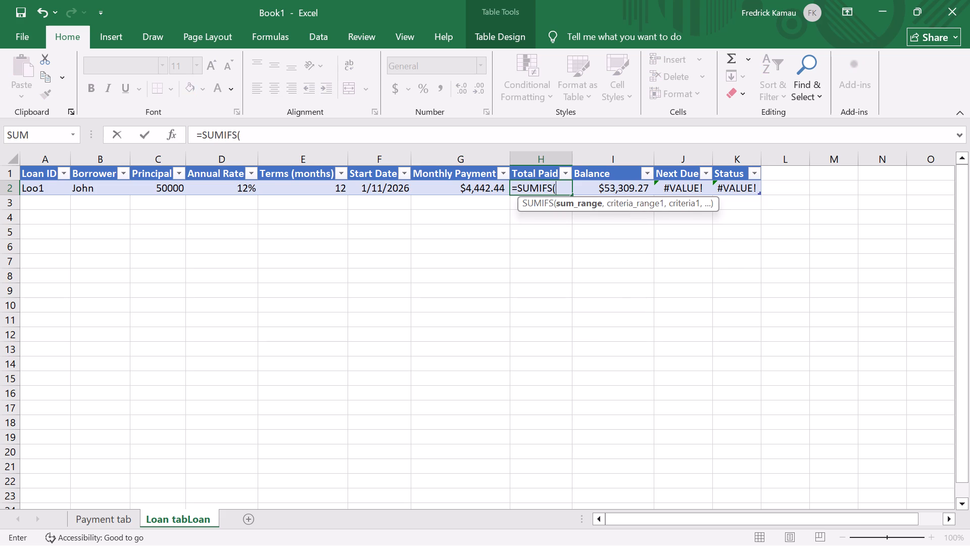
key(p)
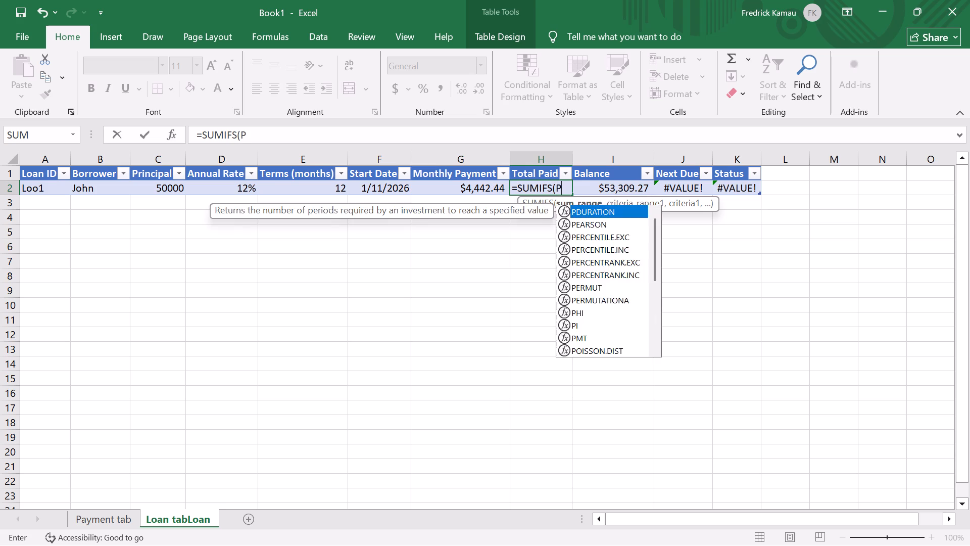
text(ay)
text(ments)
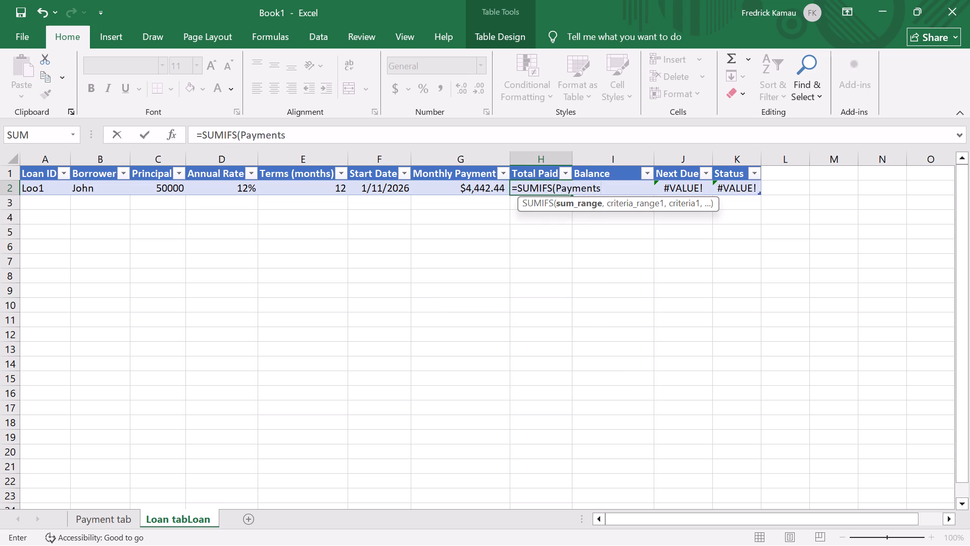
key(shift+exclam)
key(shift+dollar)
key(c)
key(shift+colon)
key(shift+dollar)
key(c)
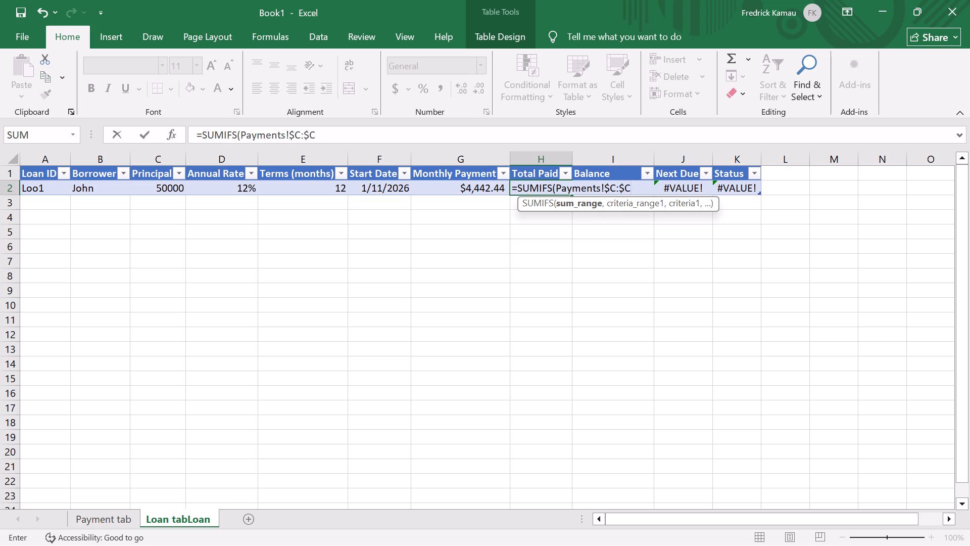
Add Payments!$B:$B as the first criteria range of H2's SUMIFS formula.
key(comma)
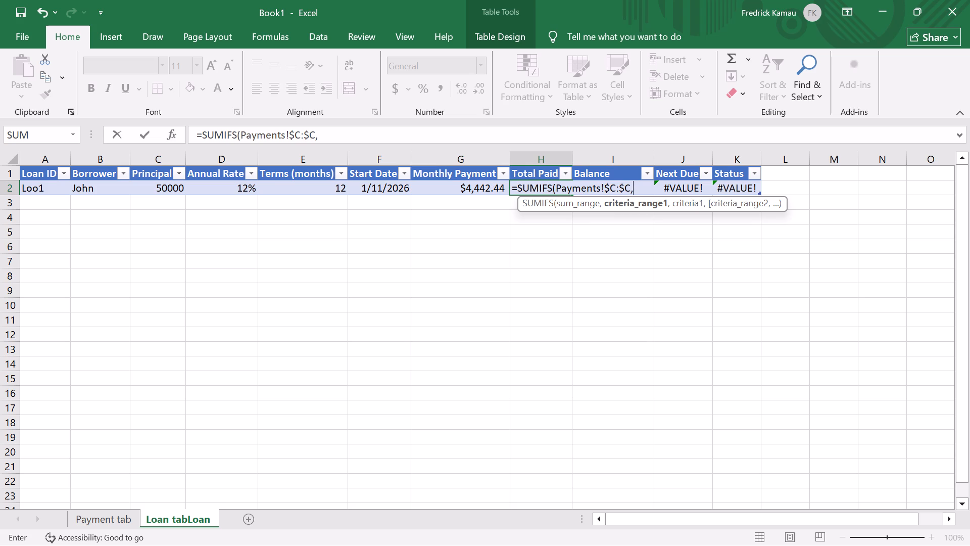
key(p)
text(ay)
text(ments)
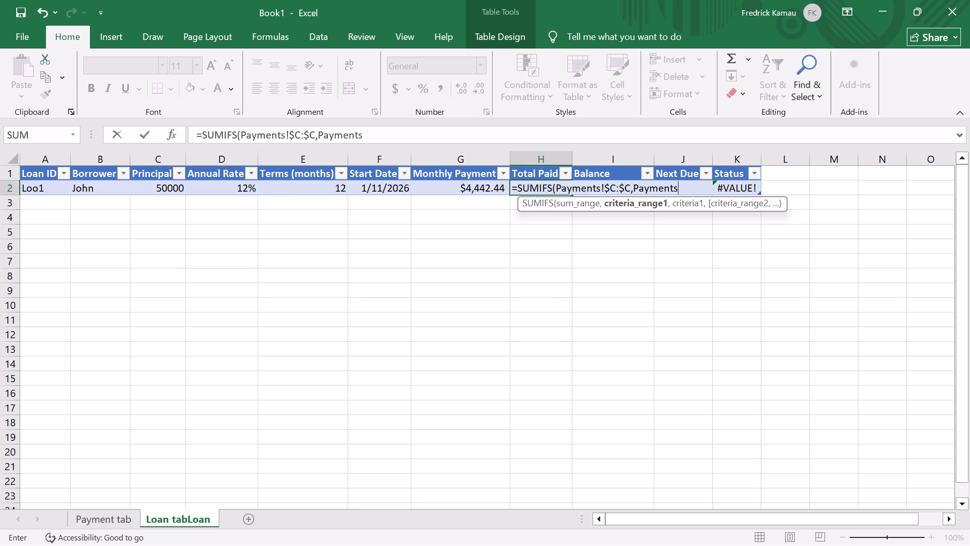
key(shift+exclam)
key(shift+dollar)
key(b)
key(shift+colon)
key(shift+dollar)
key(b)
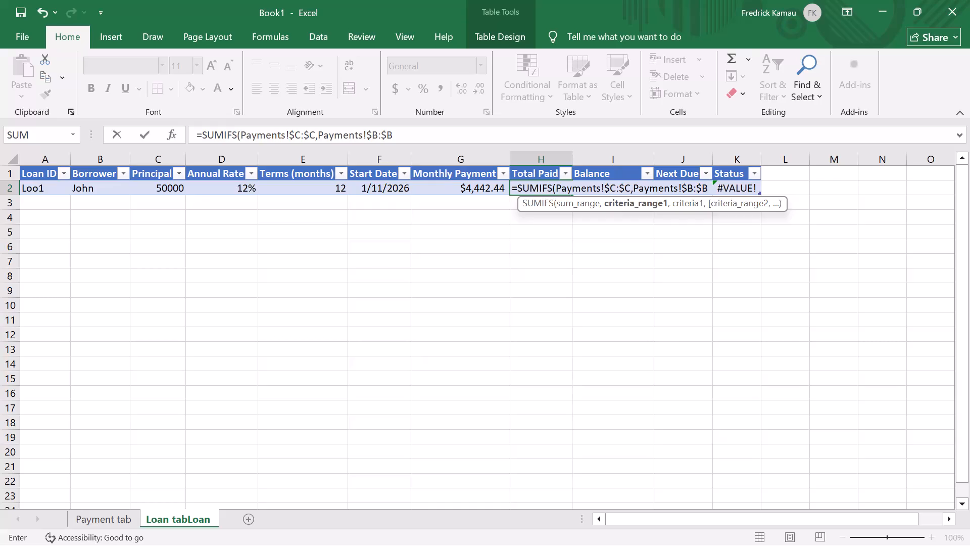
Complete H2's SUMIFS formula with A2 as the criterion, enter it, and dismiss the source-file request.
key(comma)
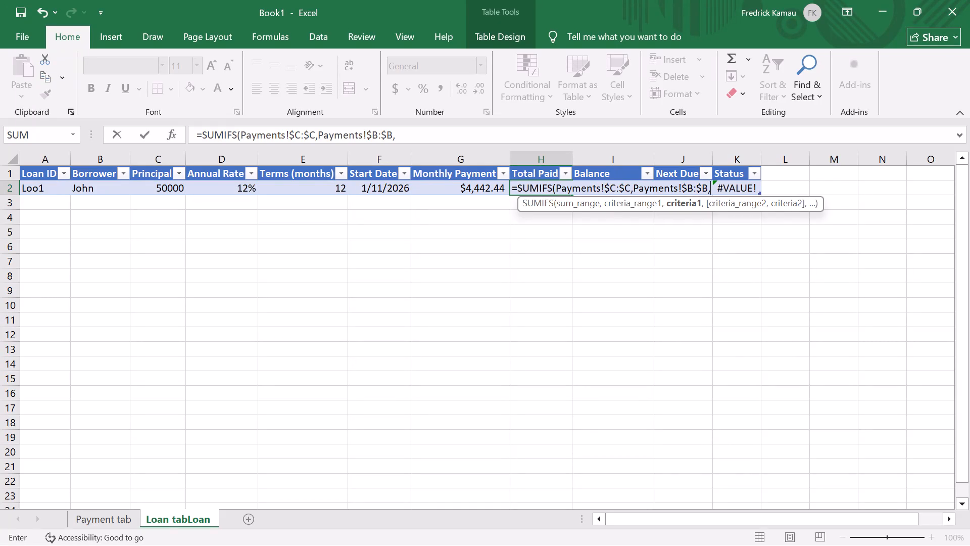
key(a)
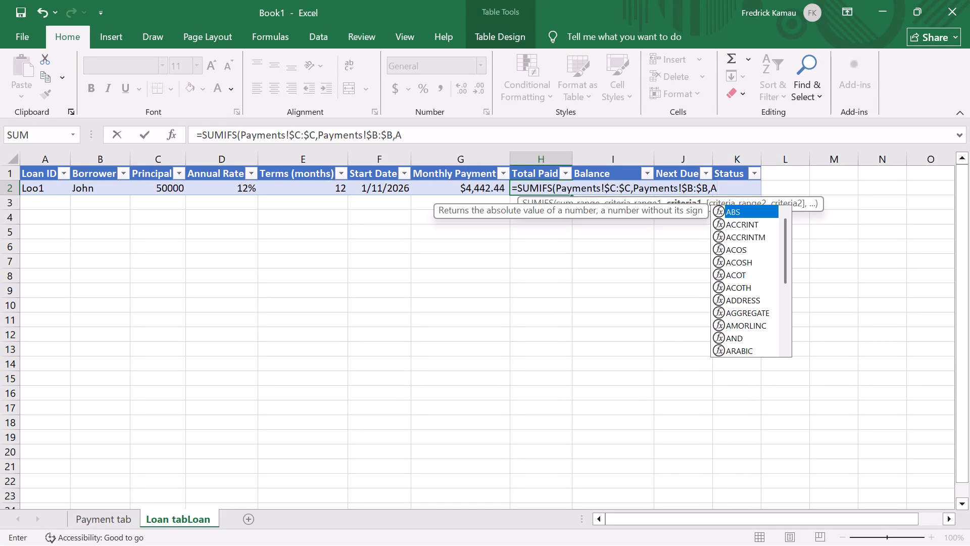
key(2)
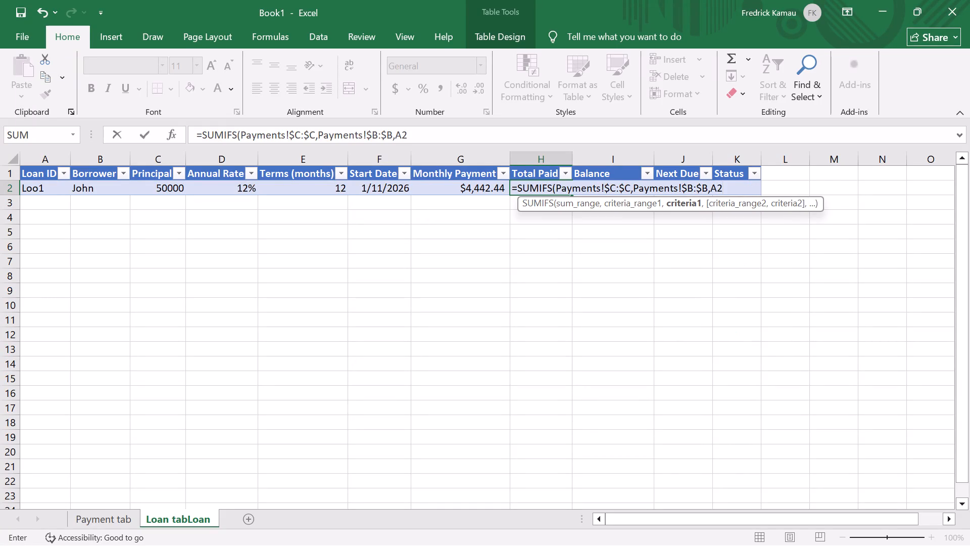
key(shift+parenright)
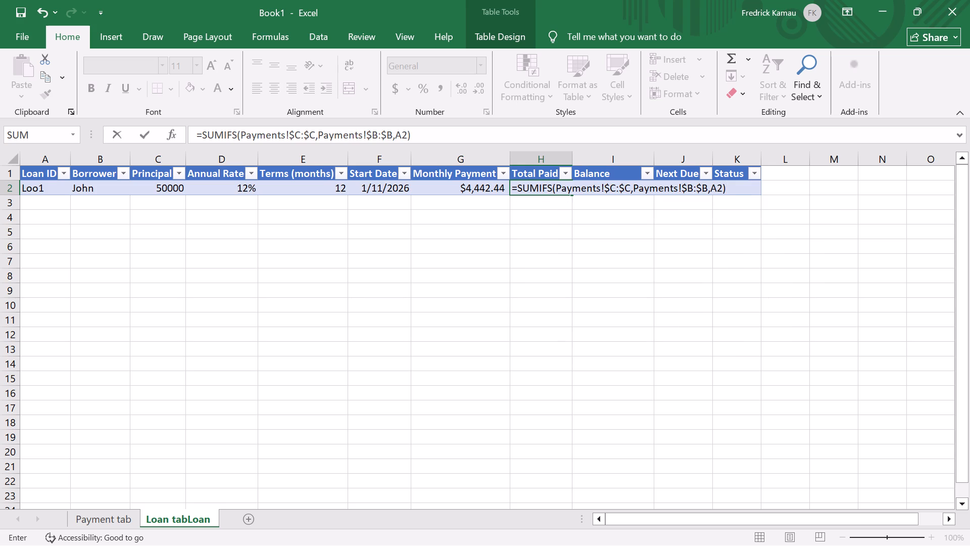
key(Return)
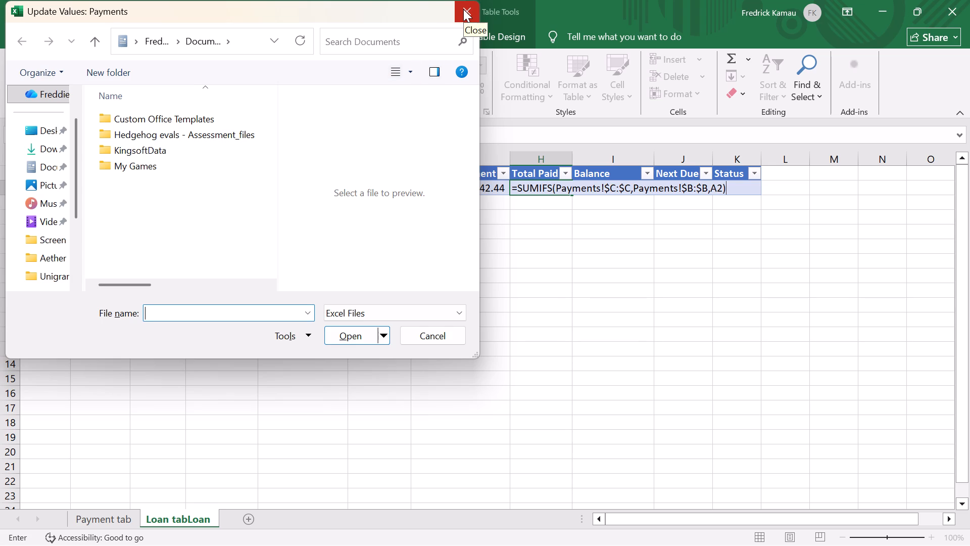
click(358, 340)
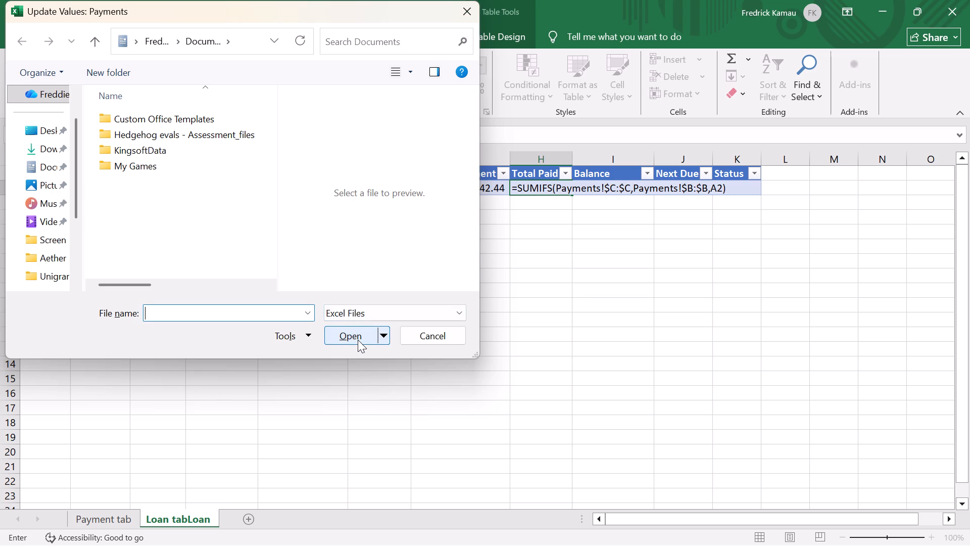
click(358, 340)
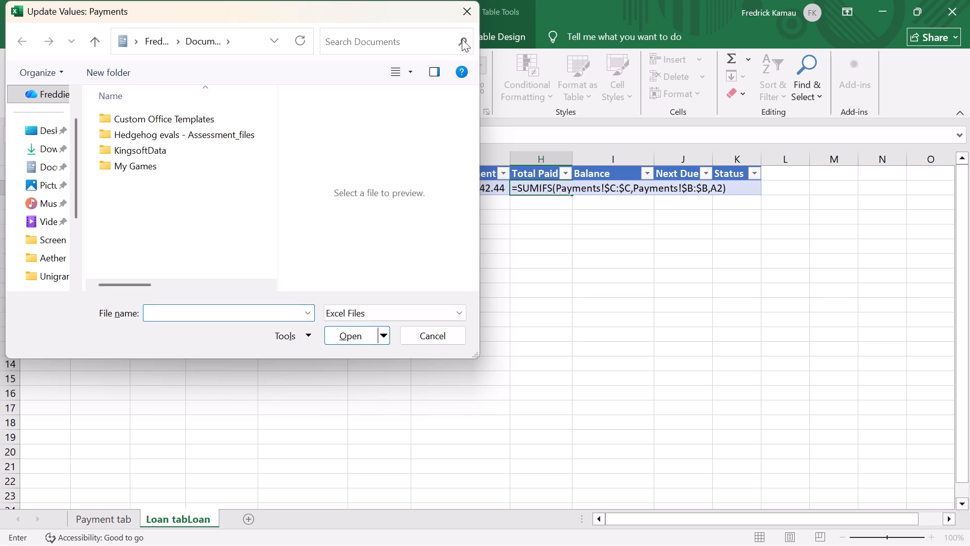
click(465, 7)
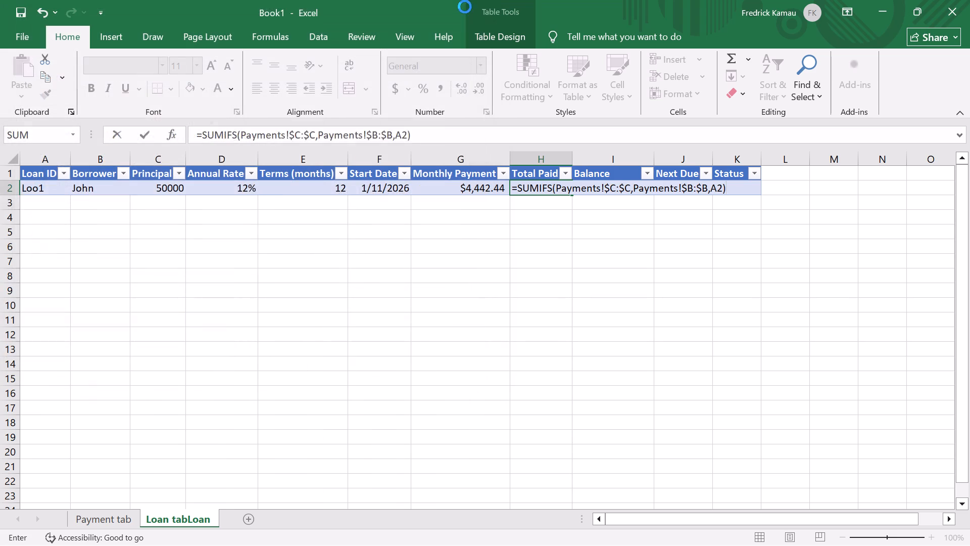
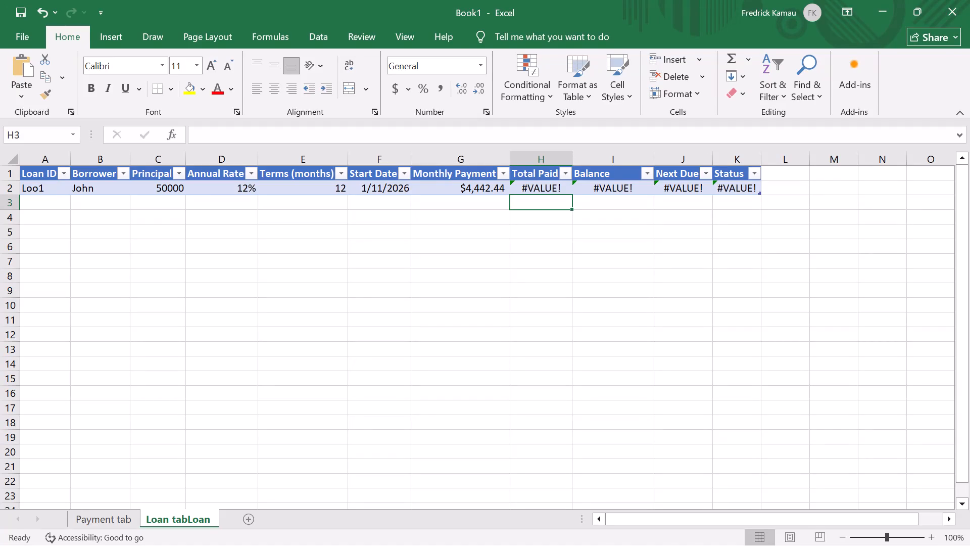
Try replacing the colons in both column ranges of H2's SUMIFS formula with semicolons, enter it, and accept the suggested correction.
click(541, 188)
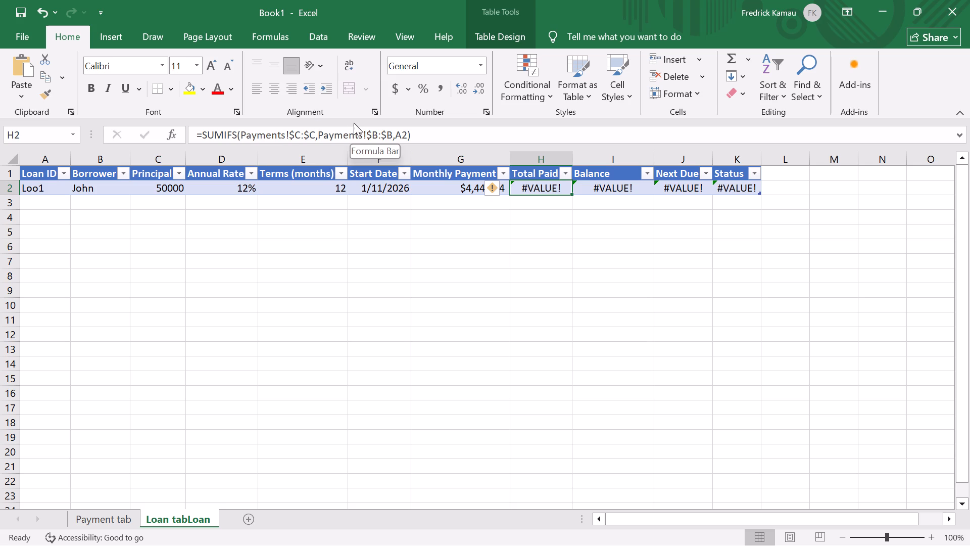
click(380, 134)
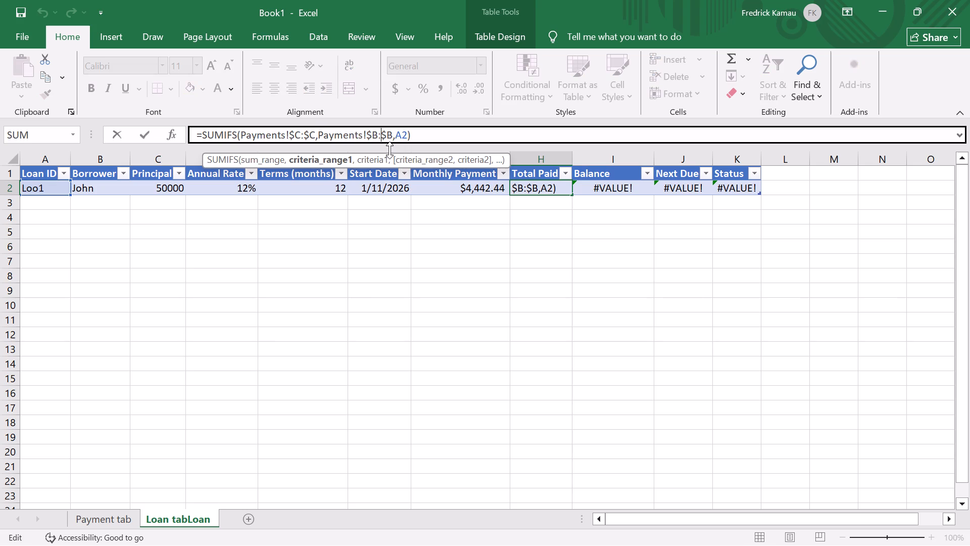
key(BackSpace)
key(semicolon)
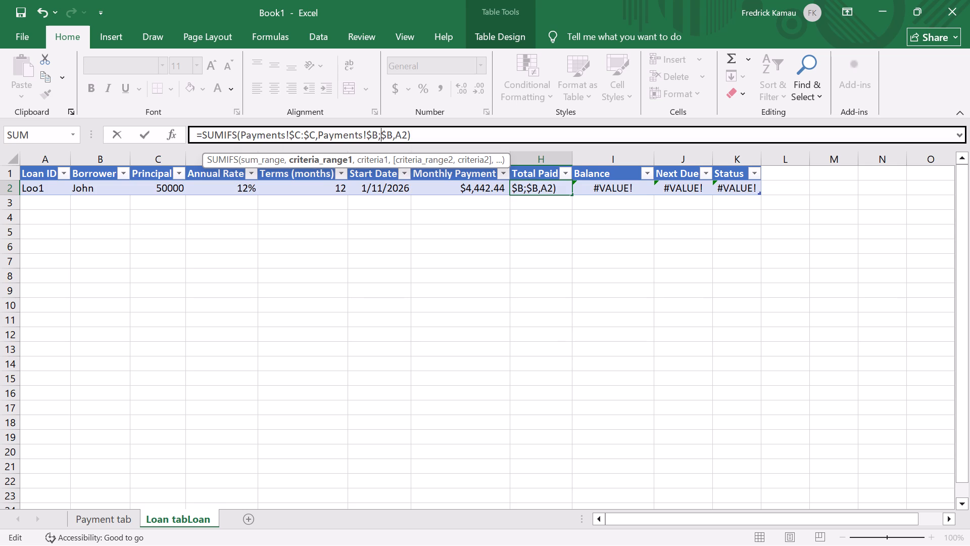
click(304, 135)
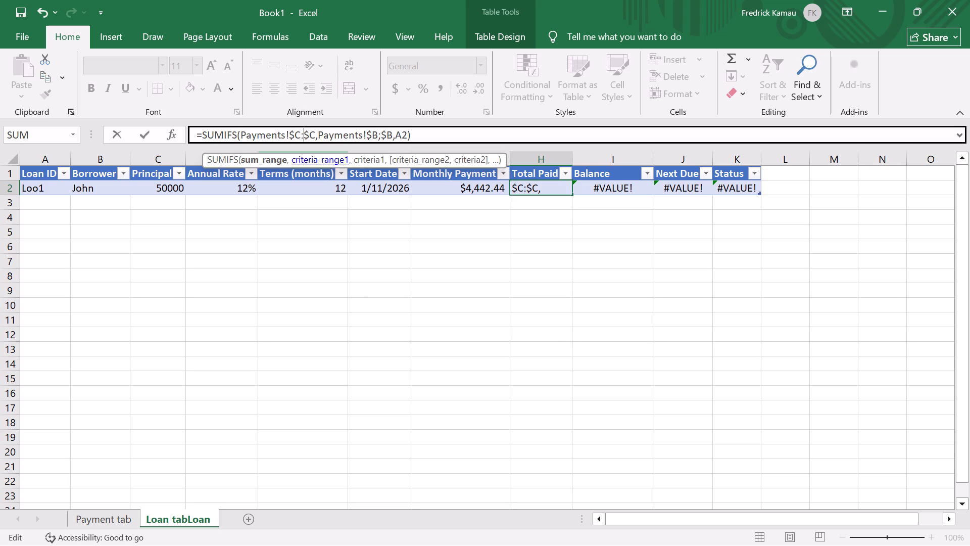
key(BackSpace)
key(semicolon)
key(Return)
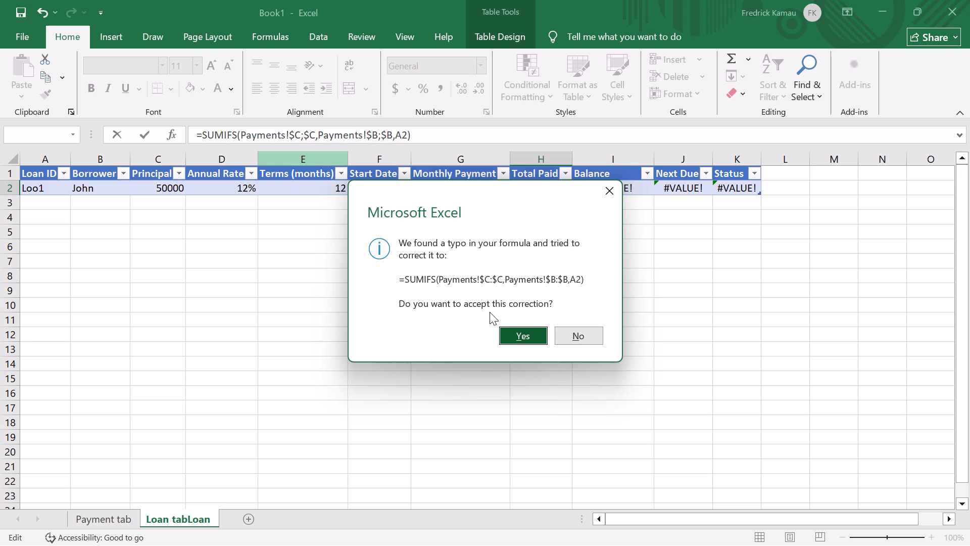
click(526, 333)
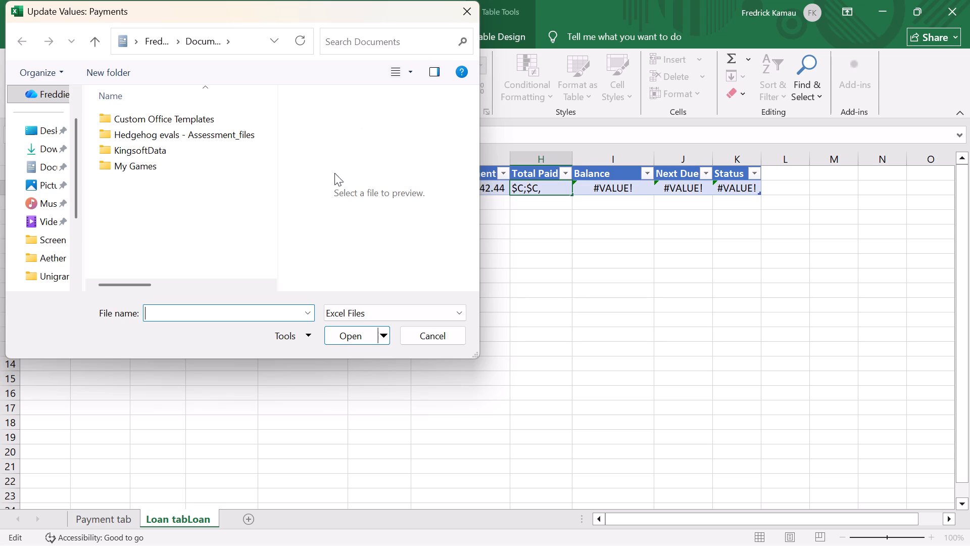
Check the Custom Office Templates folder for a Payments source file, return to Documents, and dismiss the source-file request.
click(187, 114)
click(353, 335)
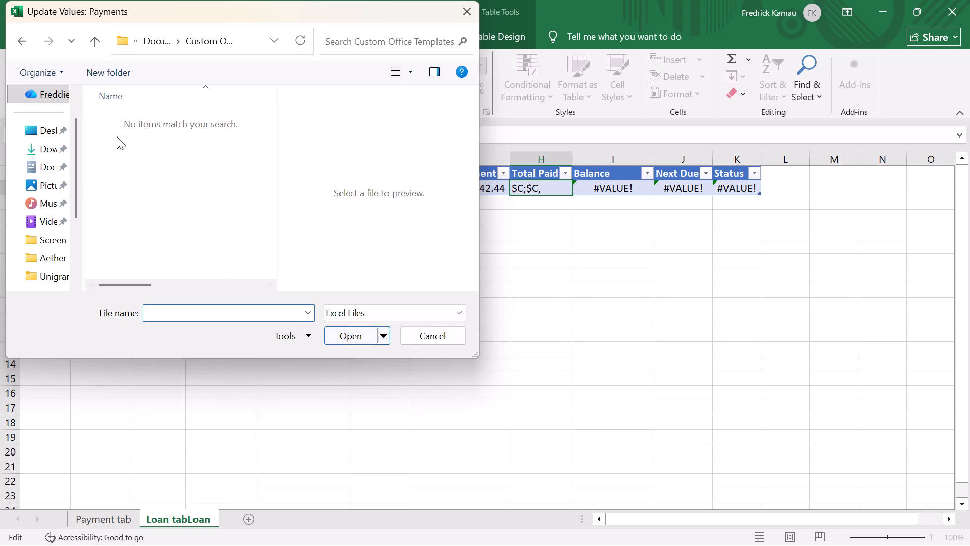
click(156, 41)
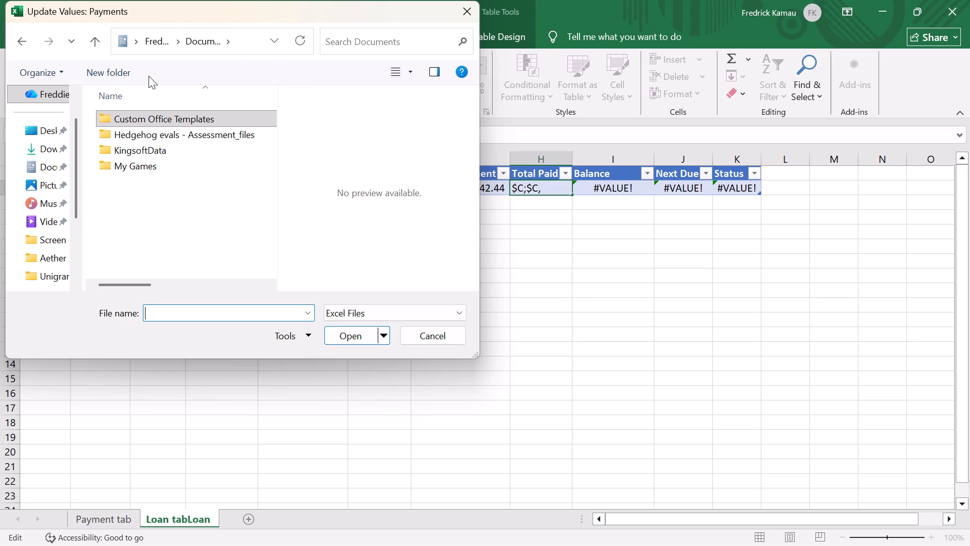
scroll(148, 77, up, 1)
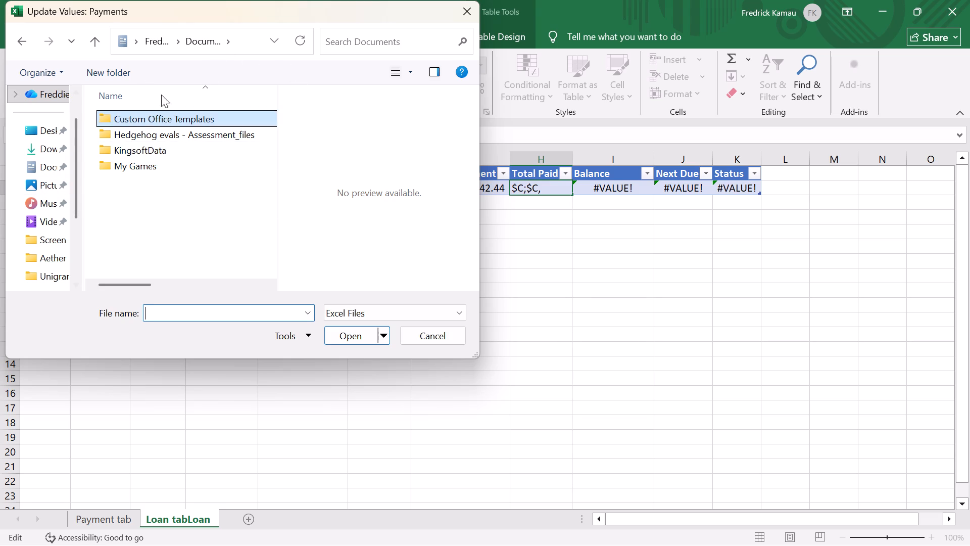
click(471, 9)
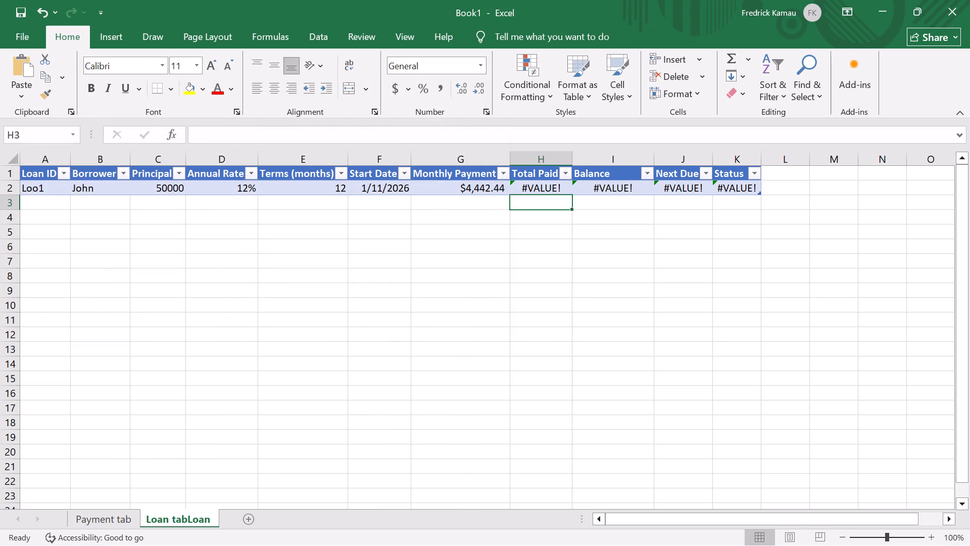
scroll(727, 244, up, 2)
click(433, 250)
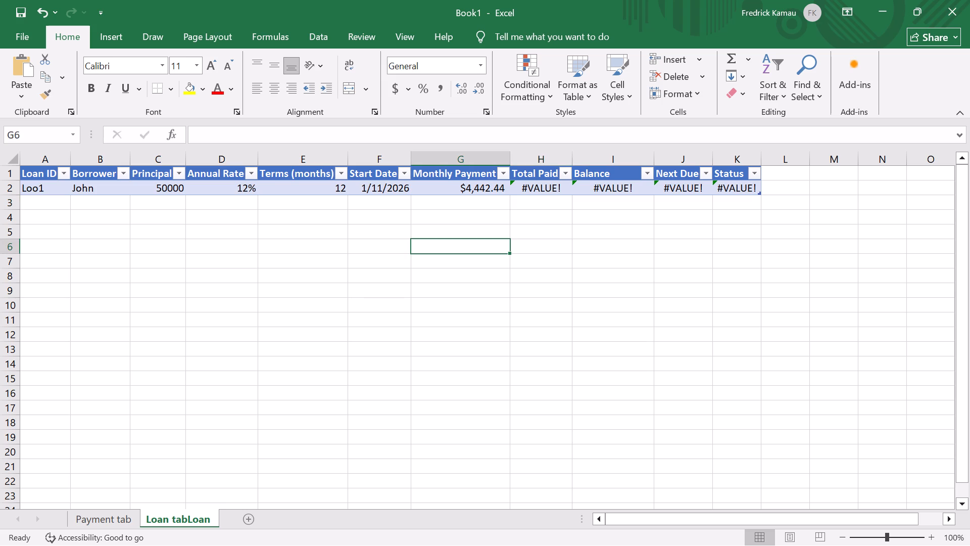
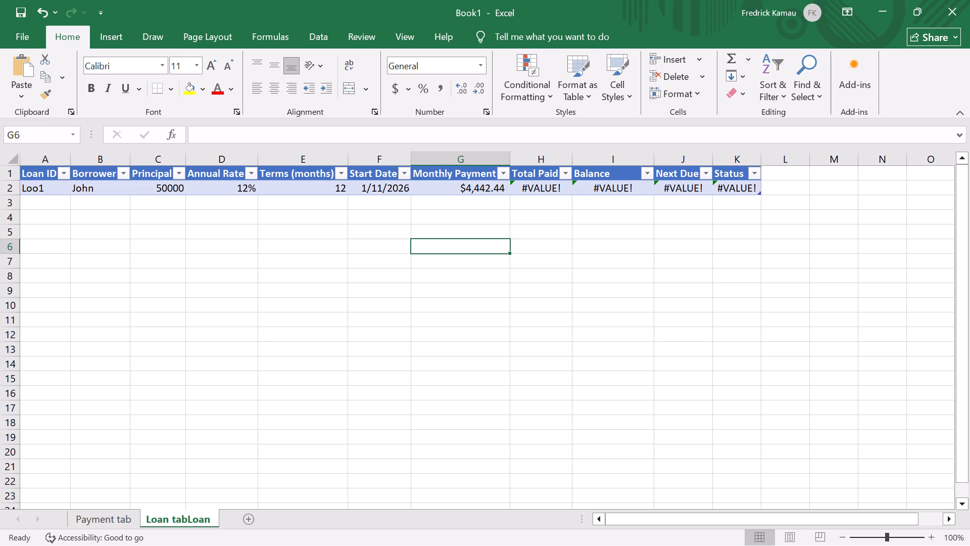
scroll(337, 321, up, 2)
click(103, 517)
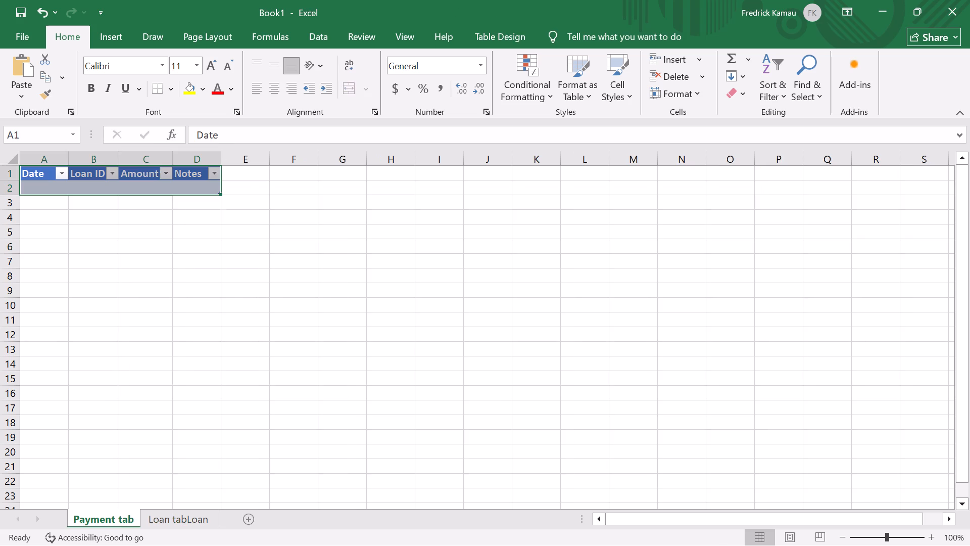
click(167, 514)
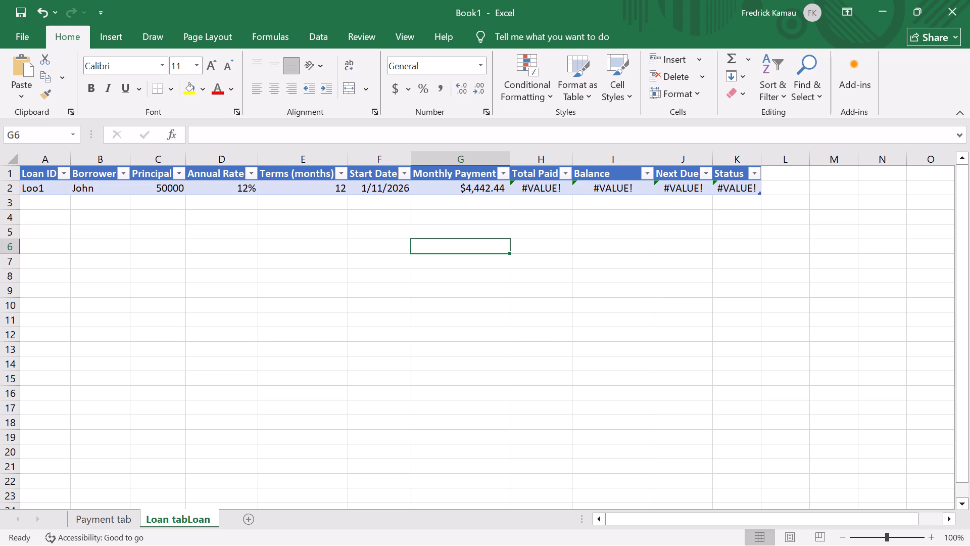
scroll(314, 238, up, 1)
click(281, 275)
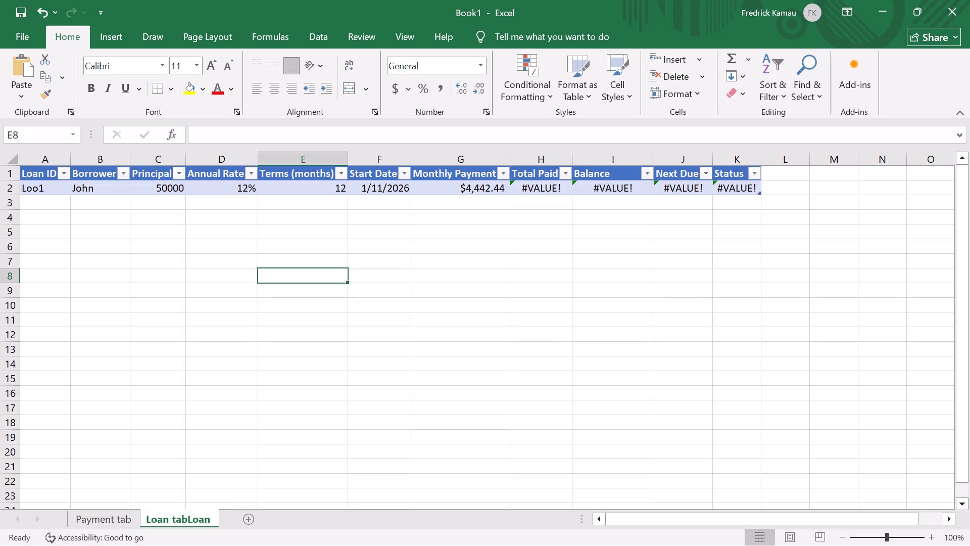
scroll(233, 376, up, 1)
Format the Principal cells C2 to C200 as Currency with the Ksh Kiswahili symbol and two decimal places.
click(160, 188)
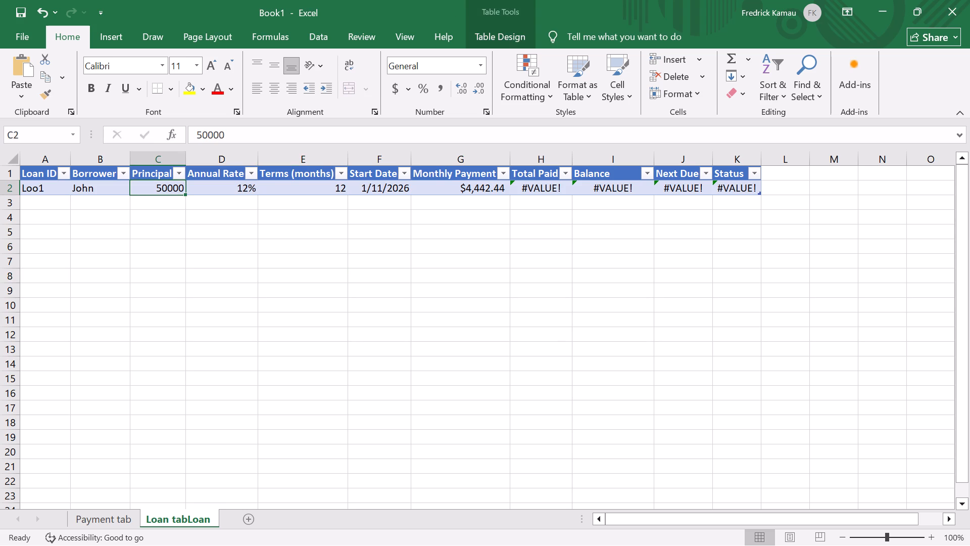
scroll(165, 234, down, 15)
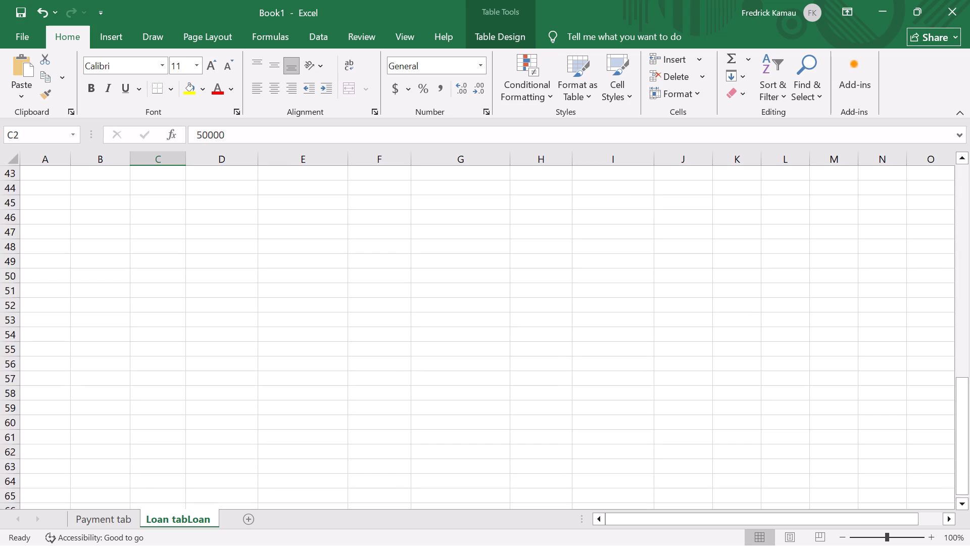
scroll(165, 234, down, 20)
scroll(165, 234, down, 1)
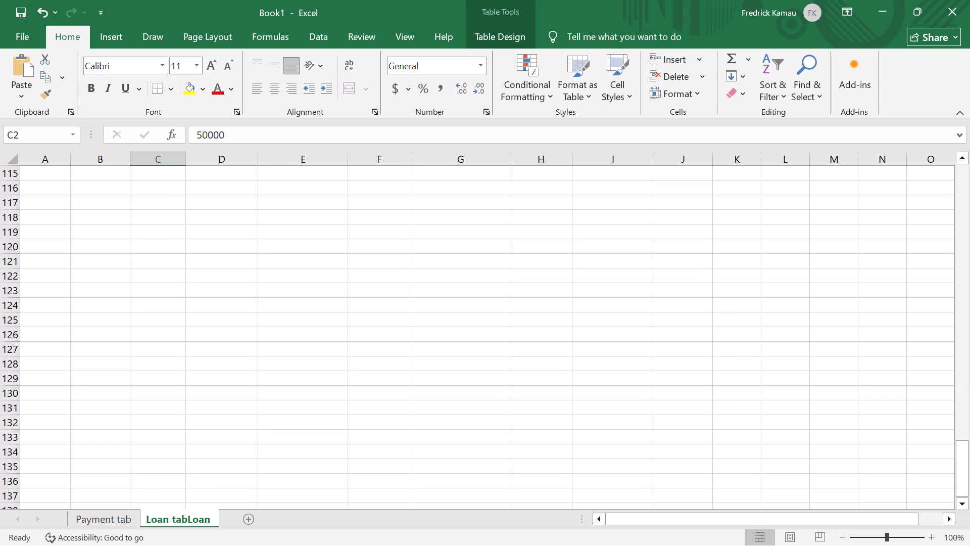
scroll(165, 234, down, 20)
scroll(165, 234, down, 1)
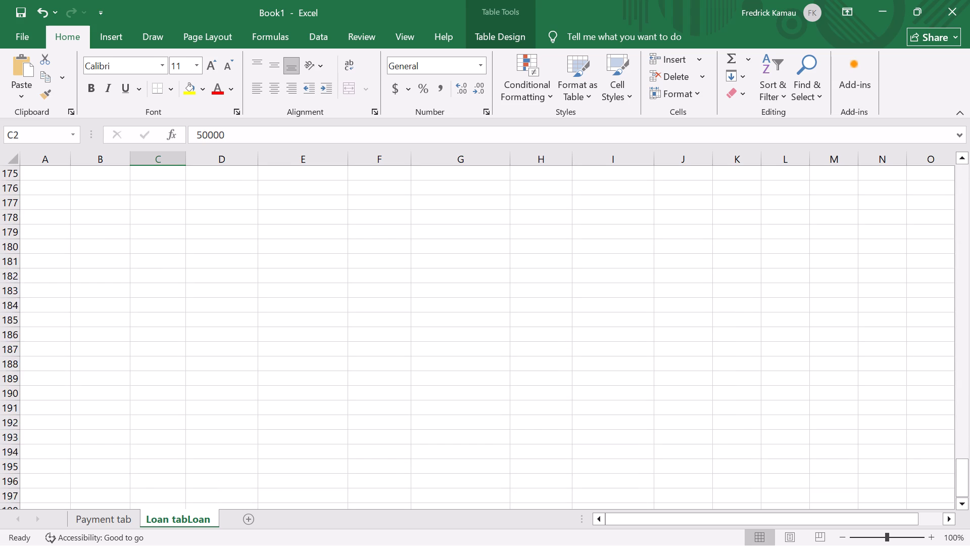
scroll(165, 234, down, 7)
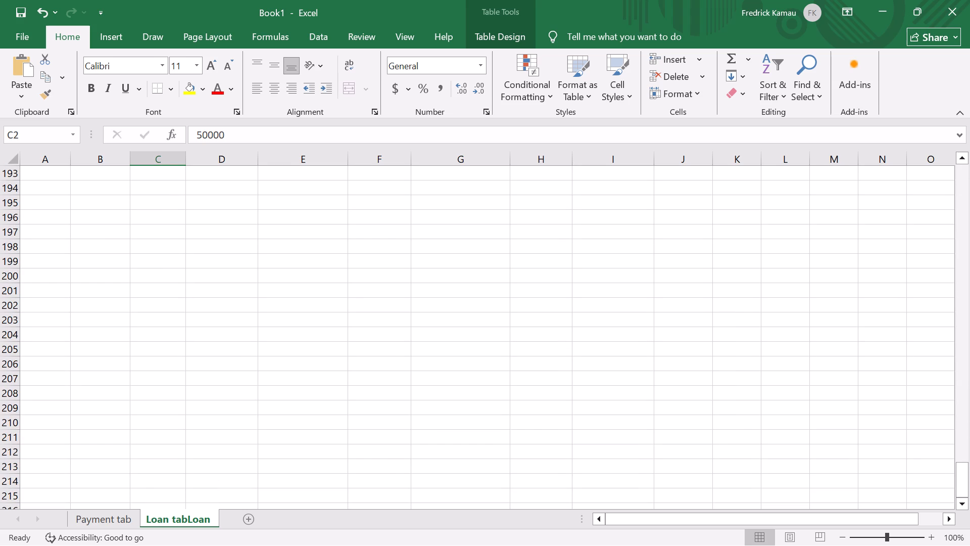
shift+click(149, 277)
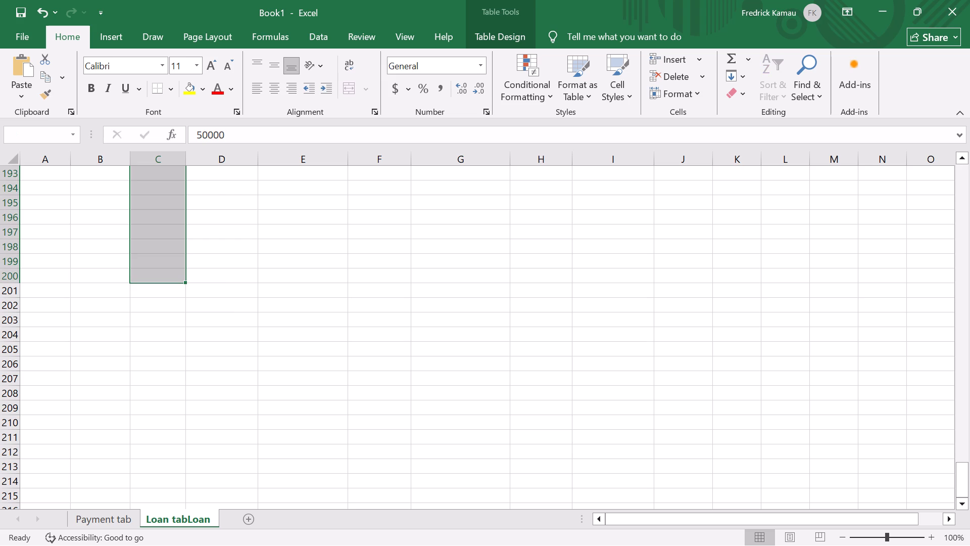
key(ctrl+i)
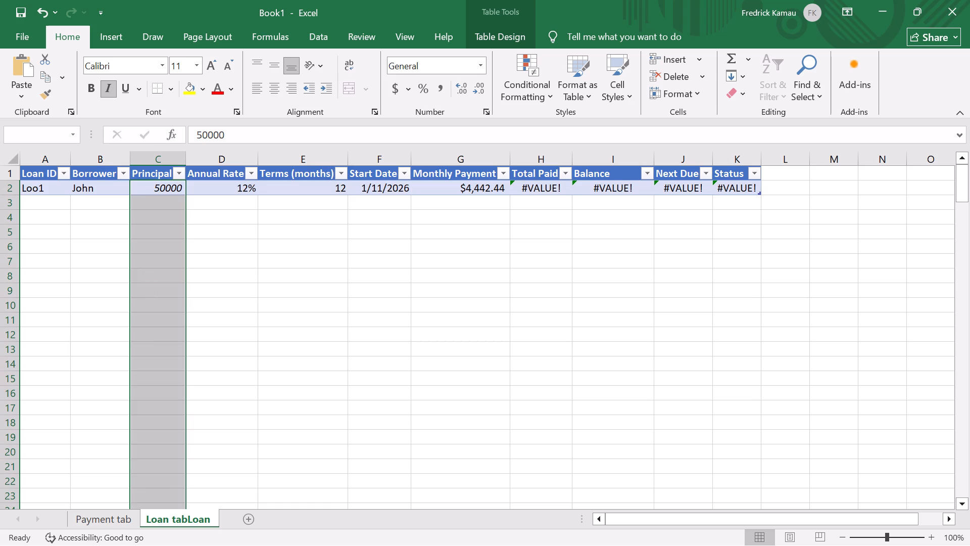
key(ctrl+1)
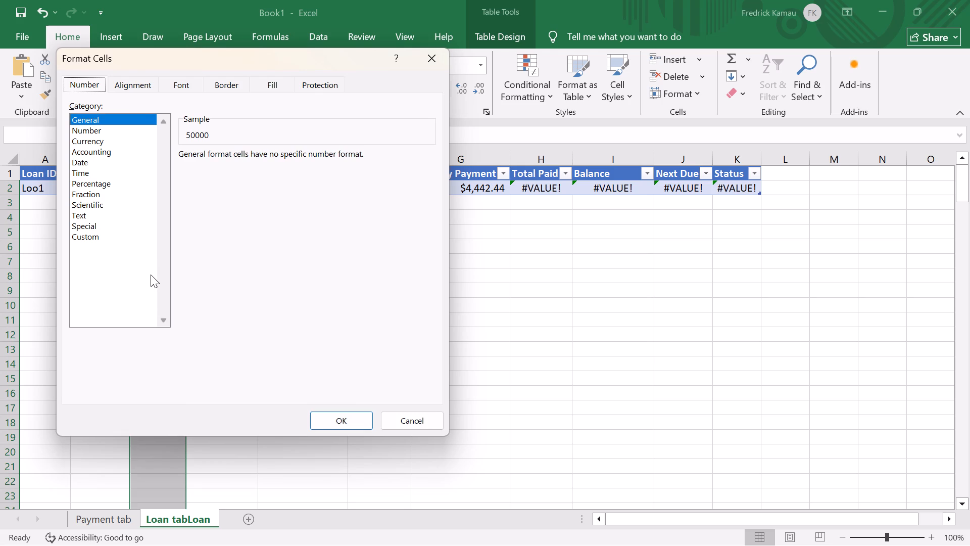
click(92, 127)
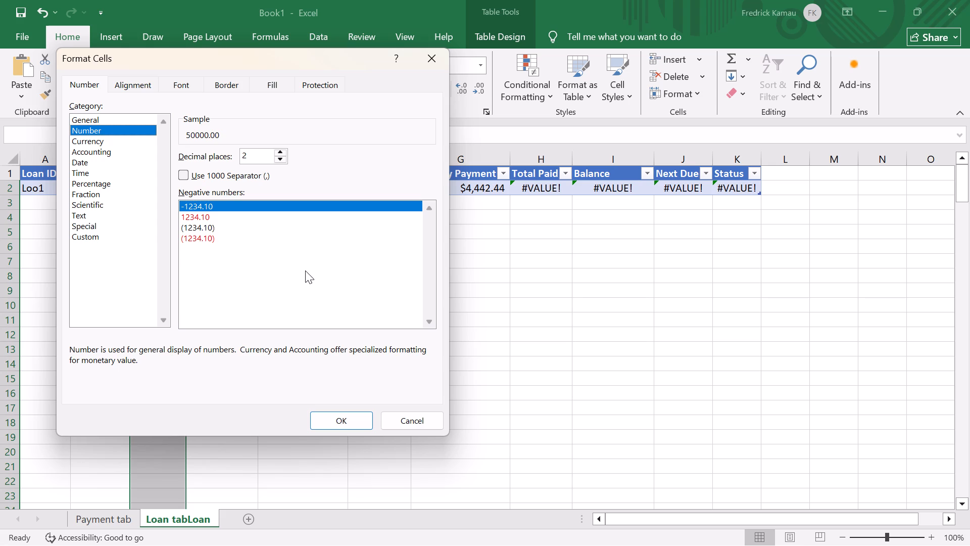
click(103, 141)
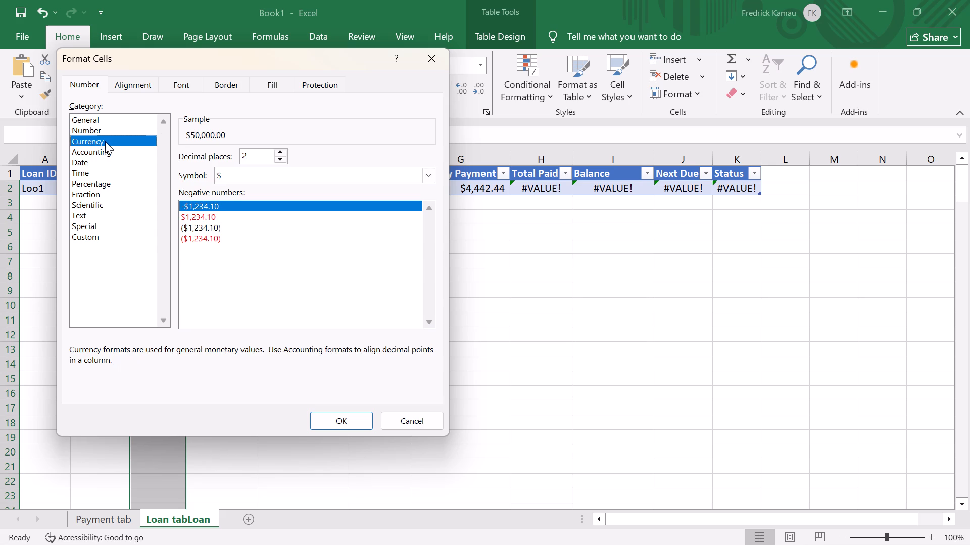
click(426, 175)
scroll(354, 249, down, 2)
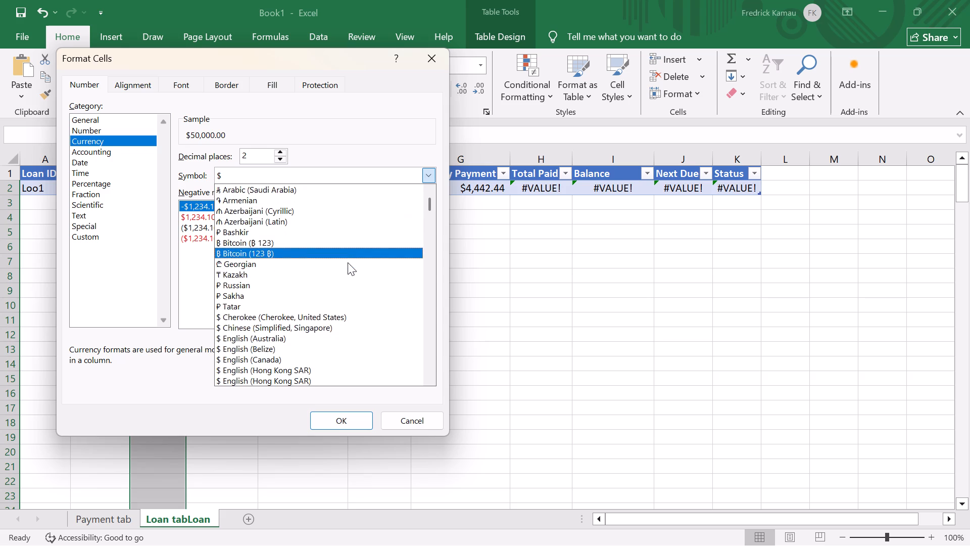
scroll(348, 262, down, 14)
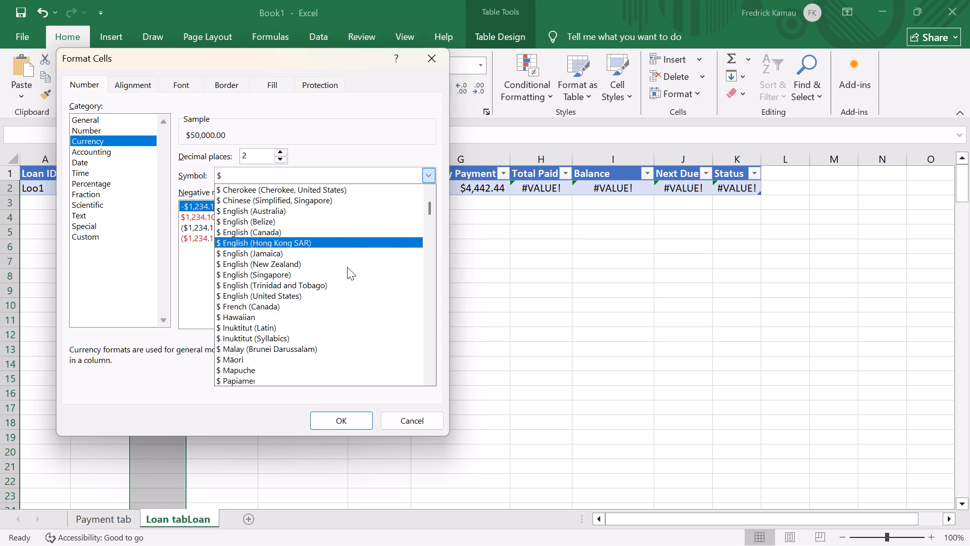
scroll(347, 267, down, 8)
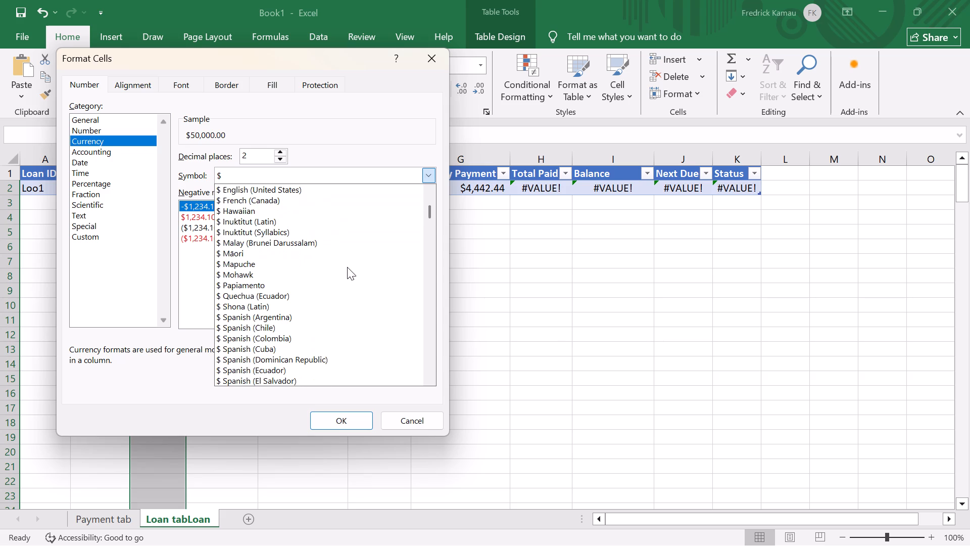
scroll(347, 267, down, 18)
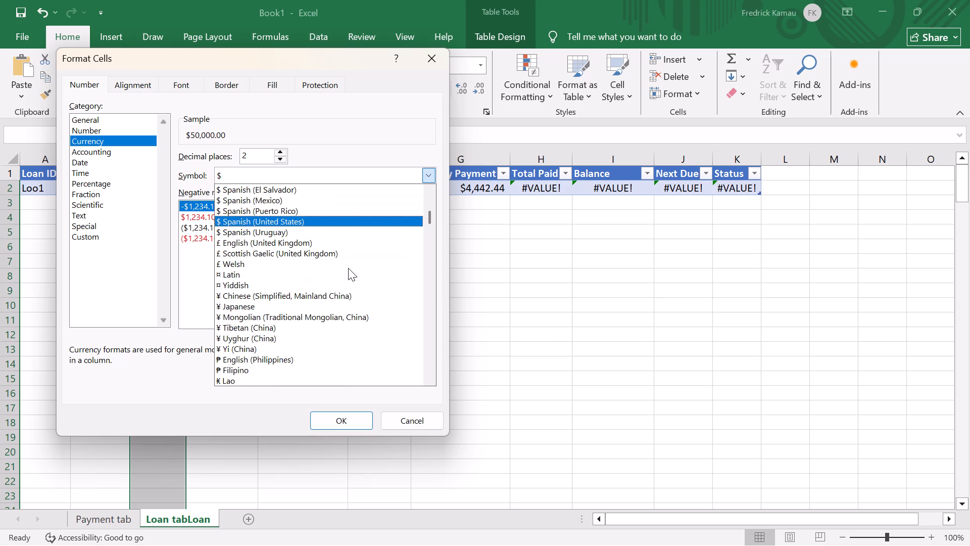
scroll(348, 268, down, 18)
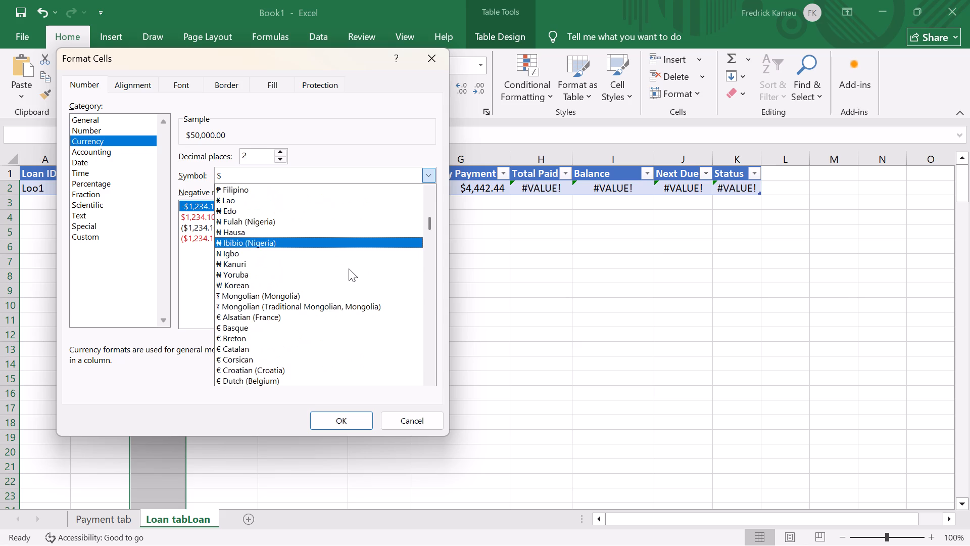
scroll(349, 268, down, 6)
scroll(349, 268, down, 18)
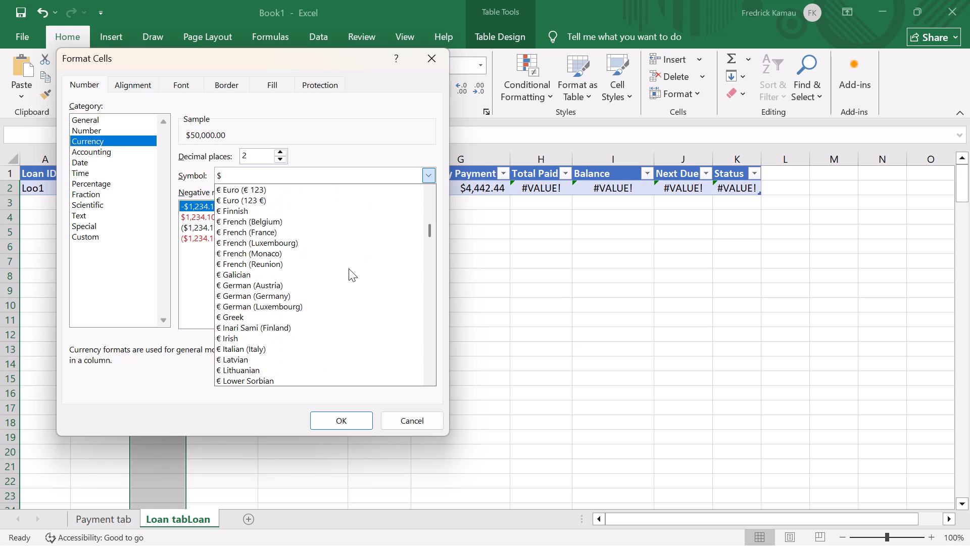
scroll(349, 268, down, 20)
scroll(349, 268, down, 3)
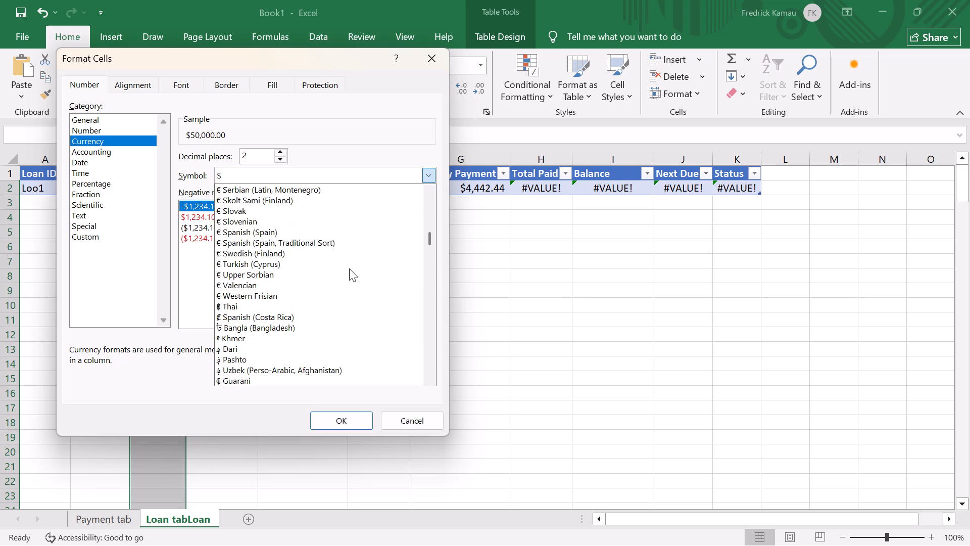
scroll(349, 268, down, 15)
scroll(350, 269, down, 16)
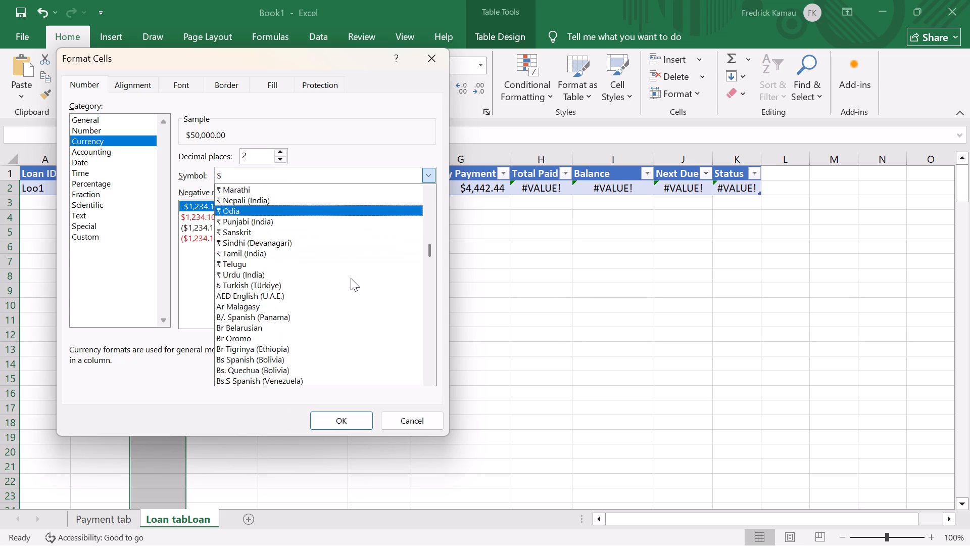
scroll(351, 278, down, 20)
scroll(351, 278, down, 5)
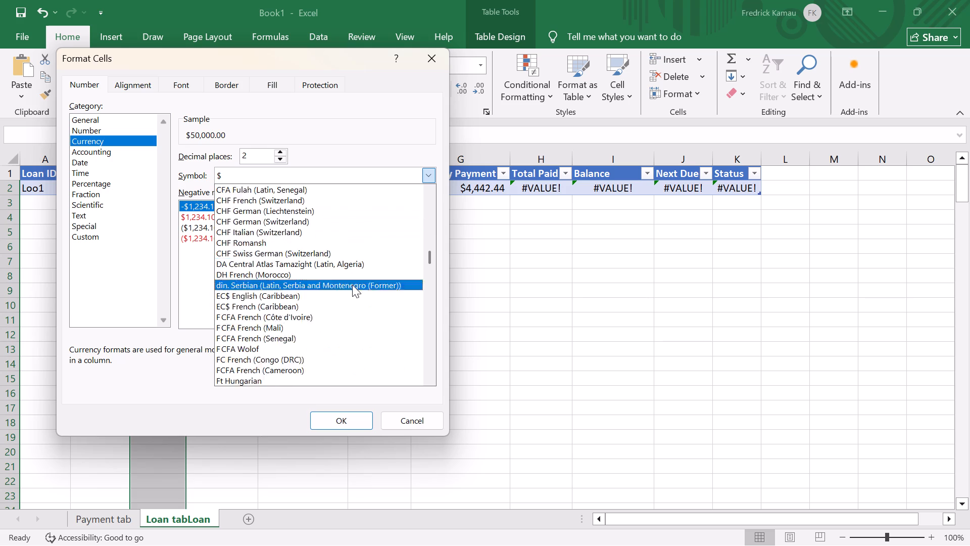
scroll(352, 285, down, 9)
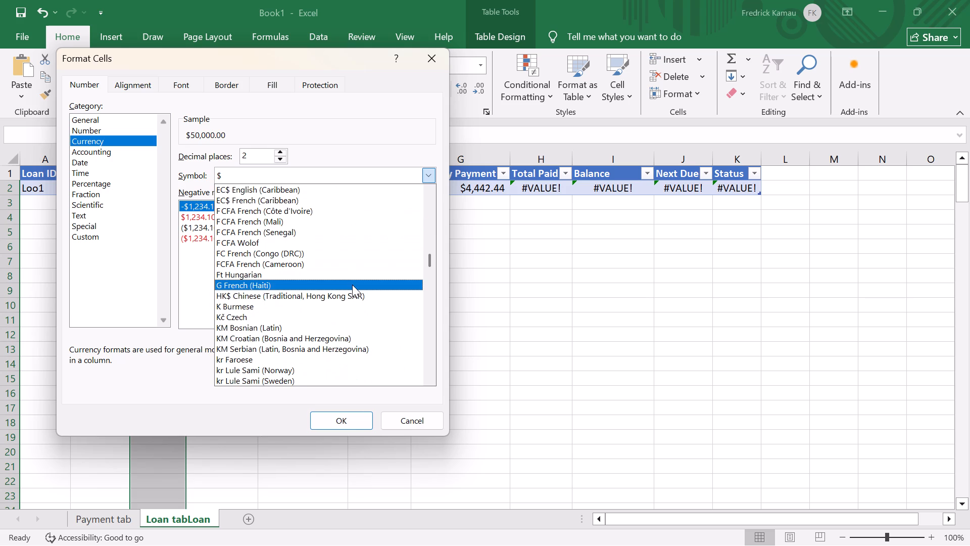
scroll(352, 285, down, 5)
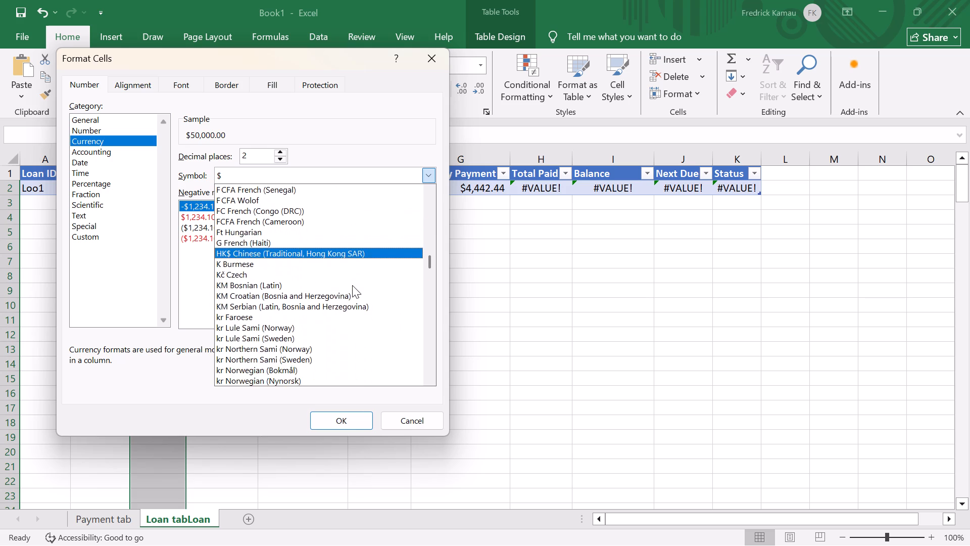
scroll(352, 285, down, 9)
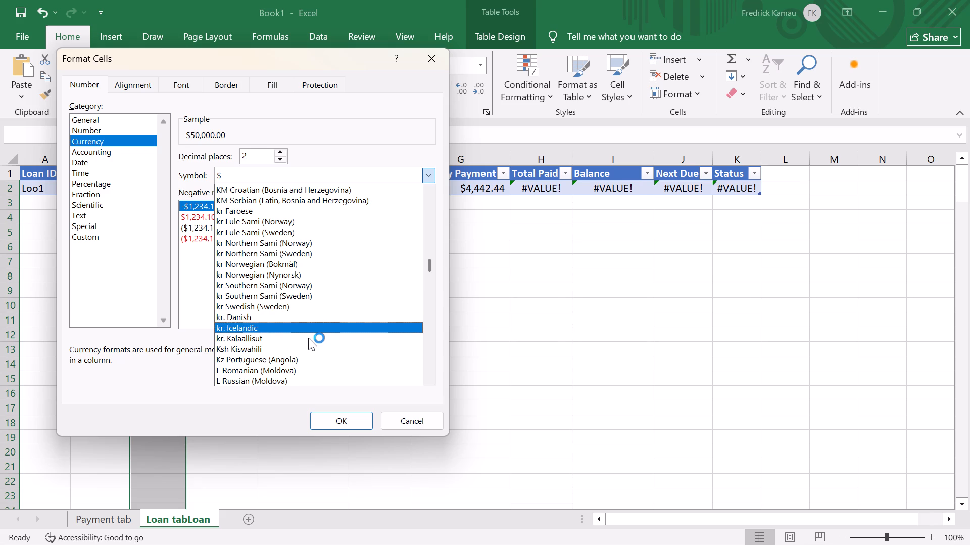
scroll(308, 331, down, 1)
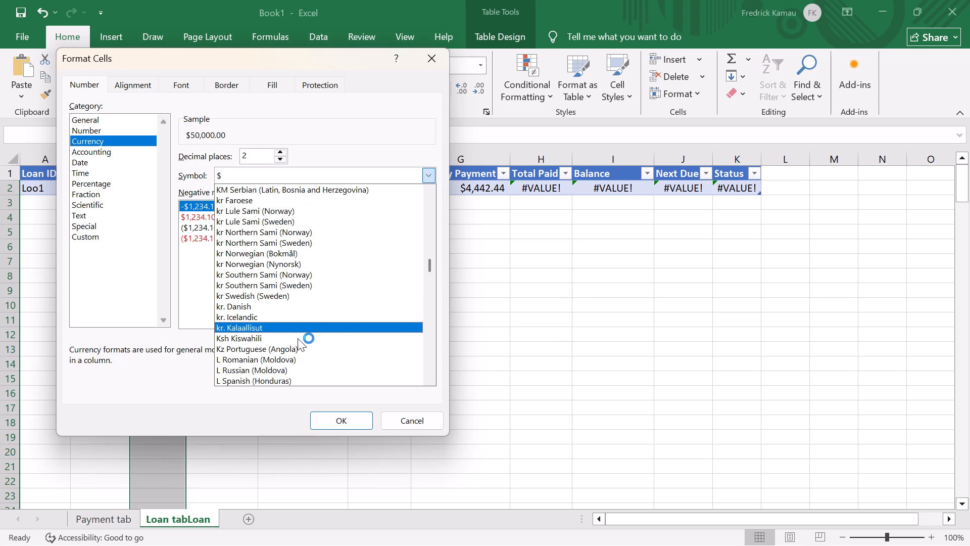
click(290, 338)
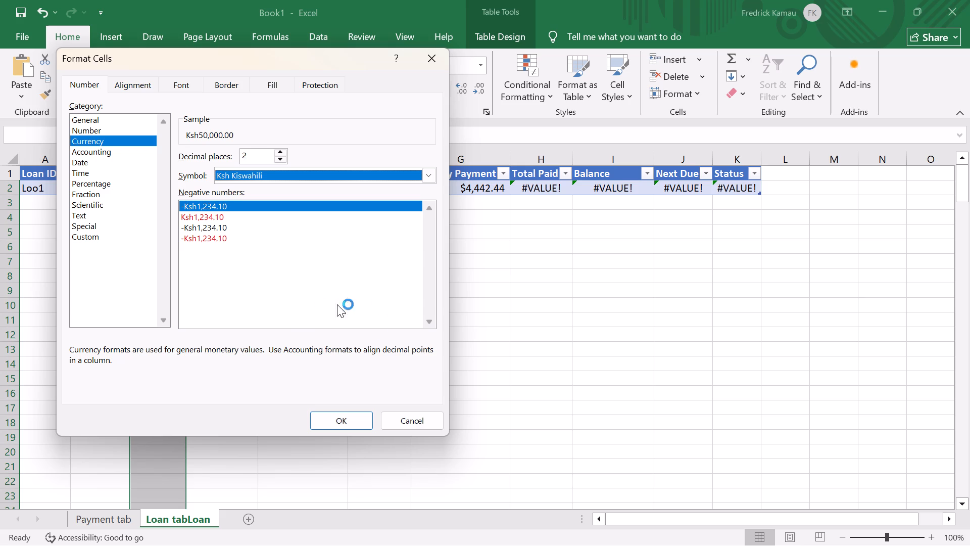
click(352, 418)
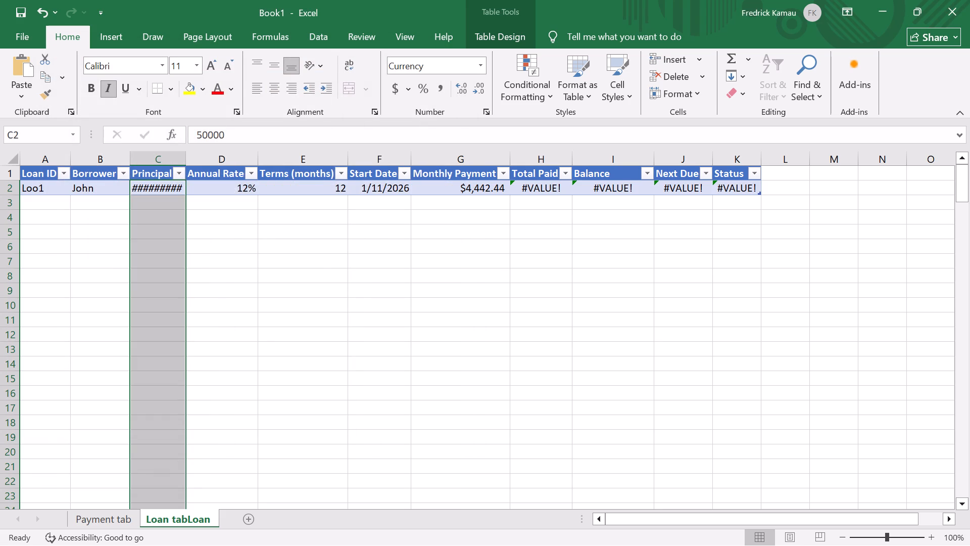
Widen the Principal column slightly so the currency amount in C2 fits.
drag(183, 162, 205, 154)
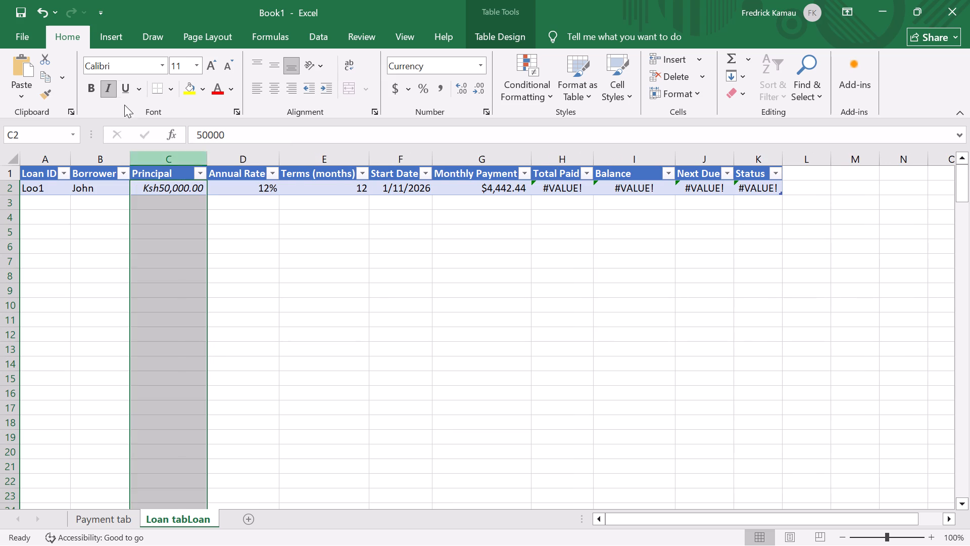
Remove the italic formatting from the selected Principal cells.
click(106, 83)
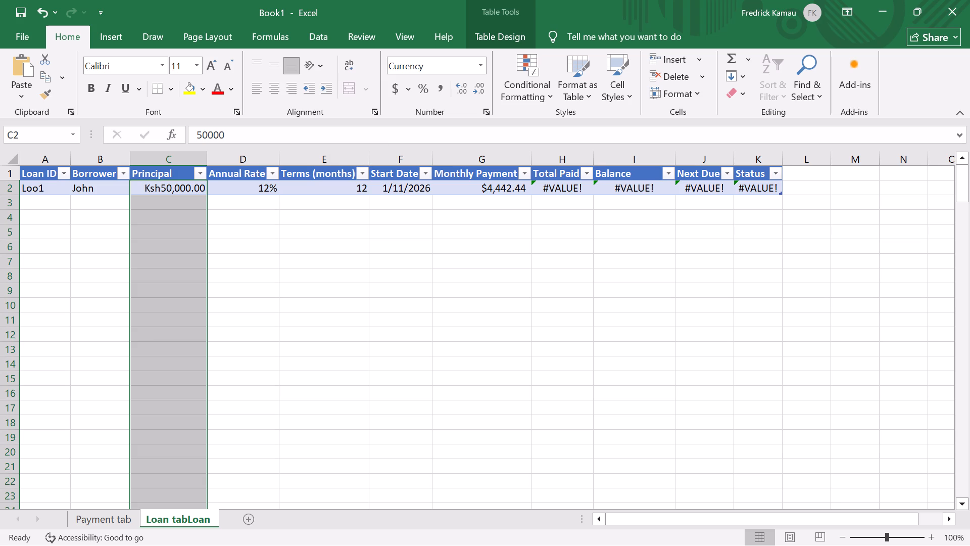
Format the Monthly Payment, Total Paid and Balance cells G2 to I200 as Currency with the Ksh Kiswahili symbol and two decimal places.
click(477, 192)
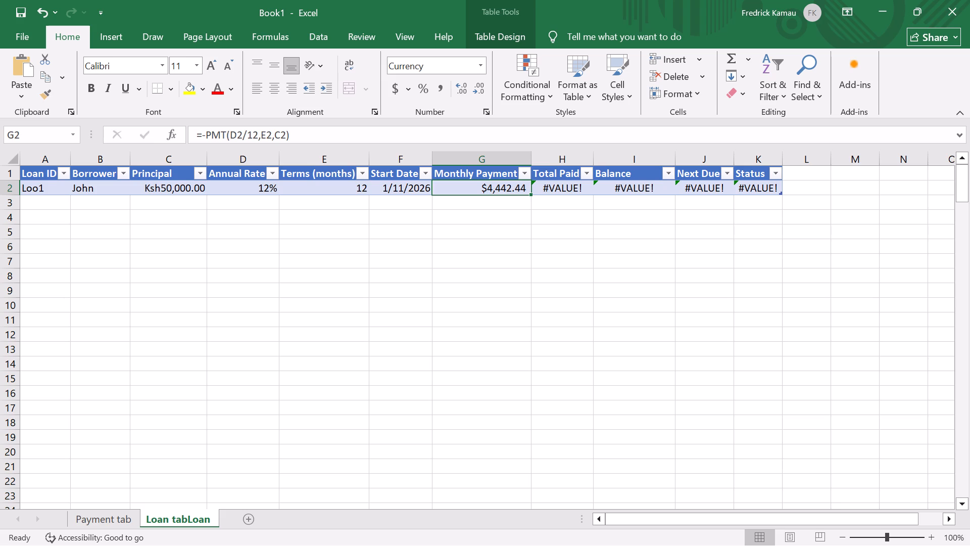
scroll(651, 254, down, 15)
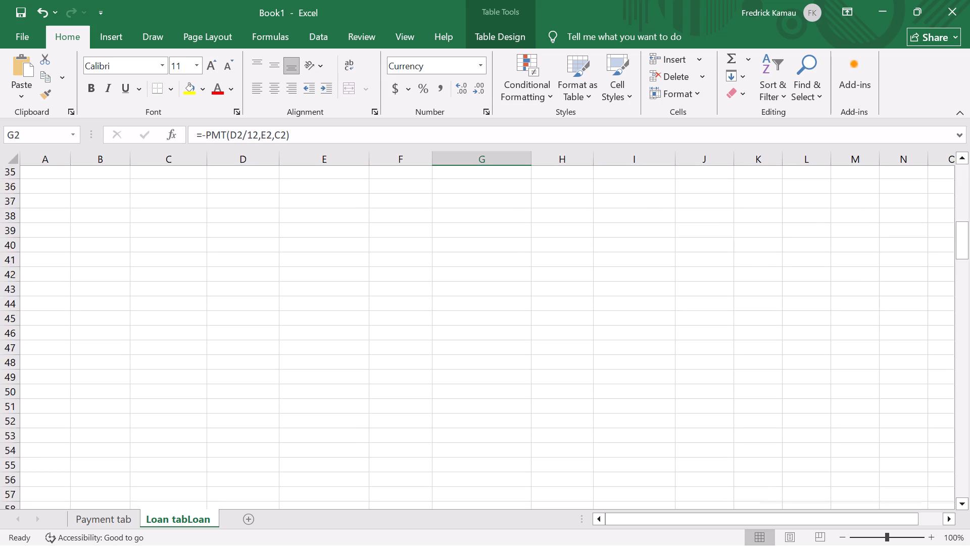
scroll(645, 297, down, 20)
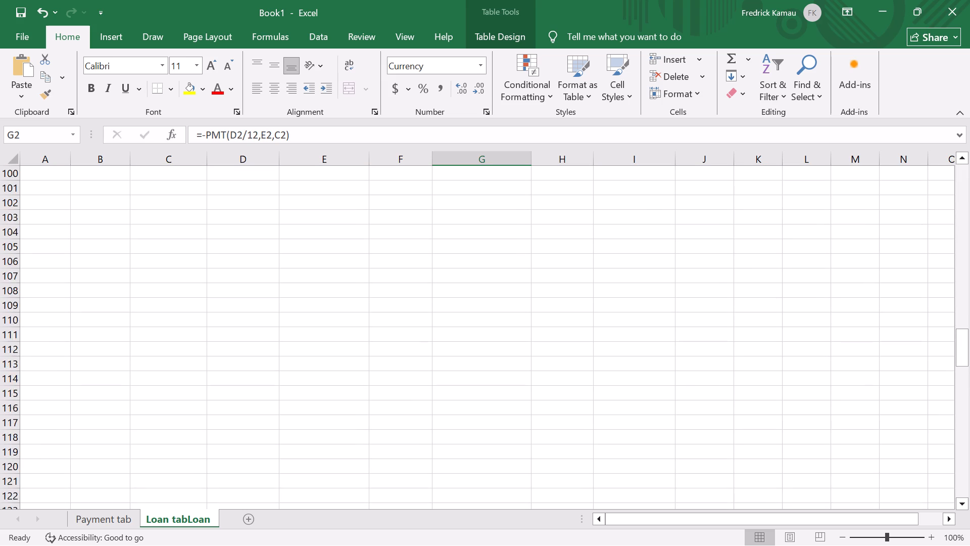
scroll(640, 314, down, 17)
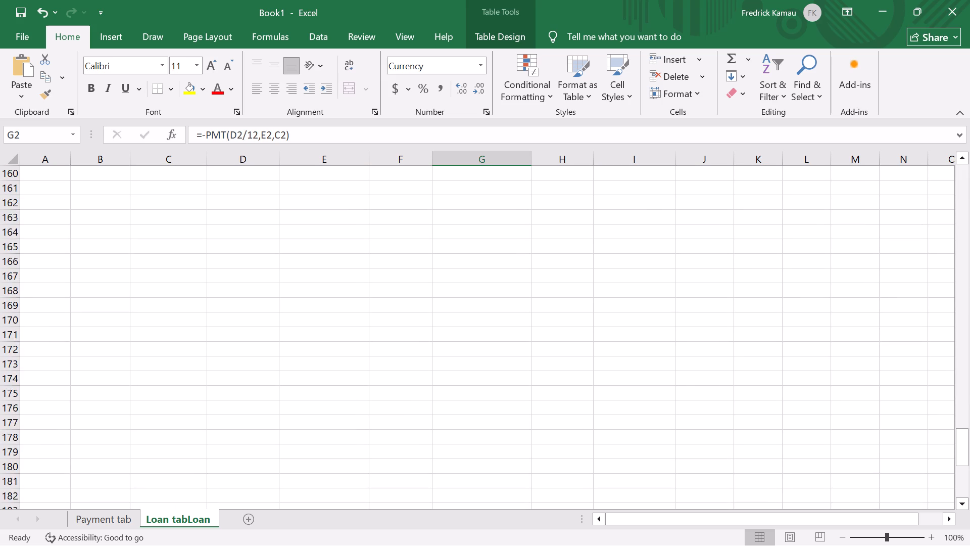
scroll(639, 316, down, 9)
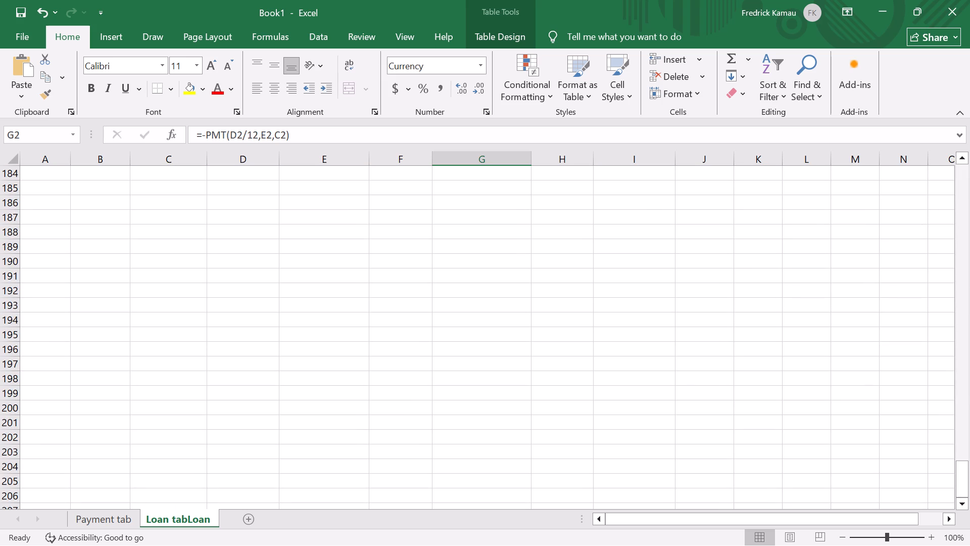
shift+click(628, 408)
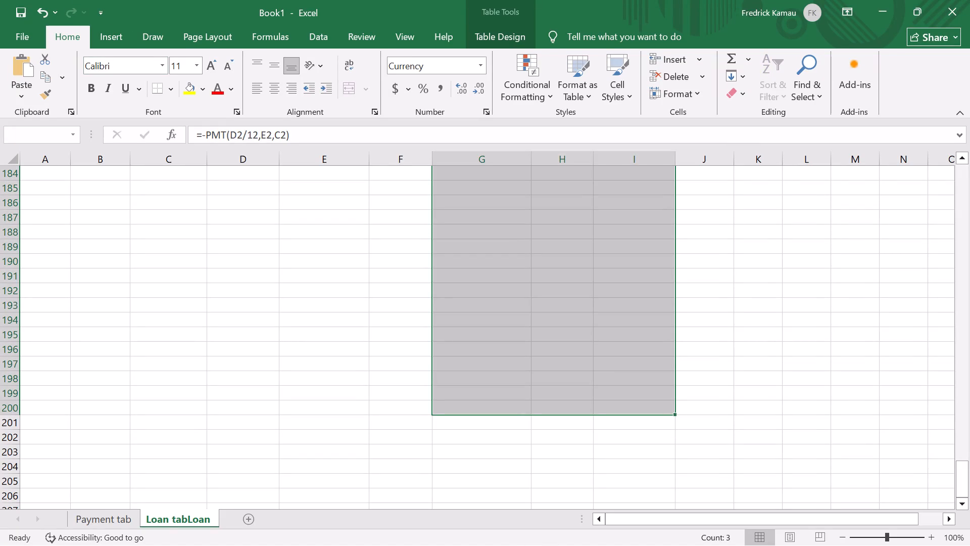
key(ctrl+1)
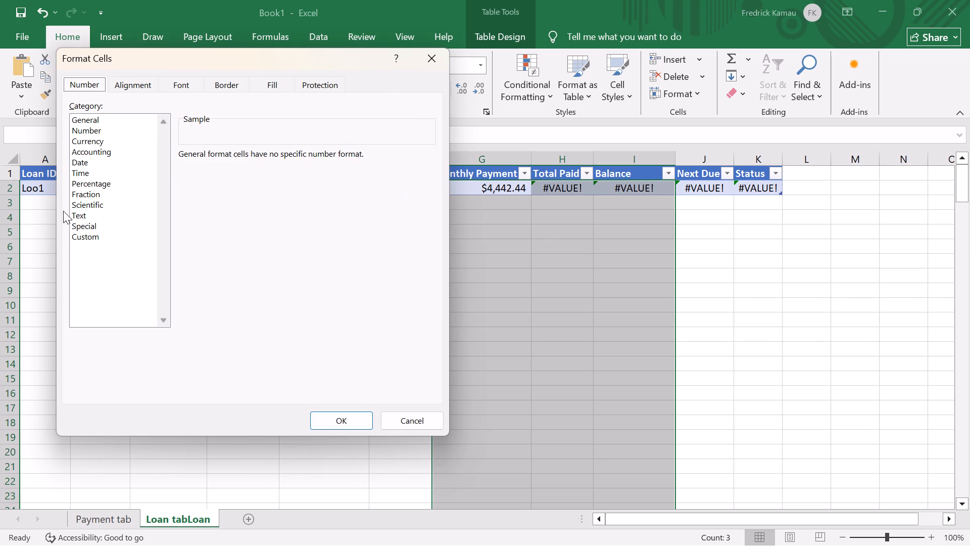
click(91, 139)
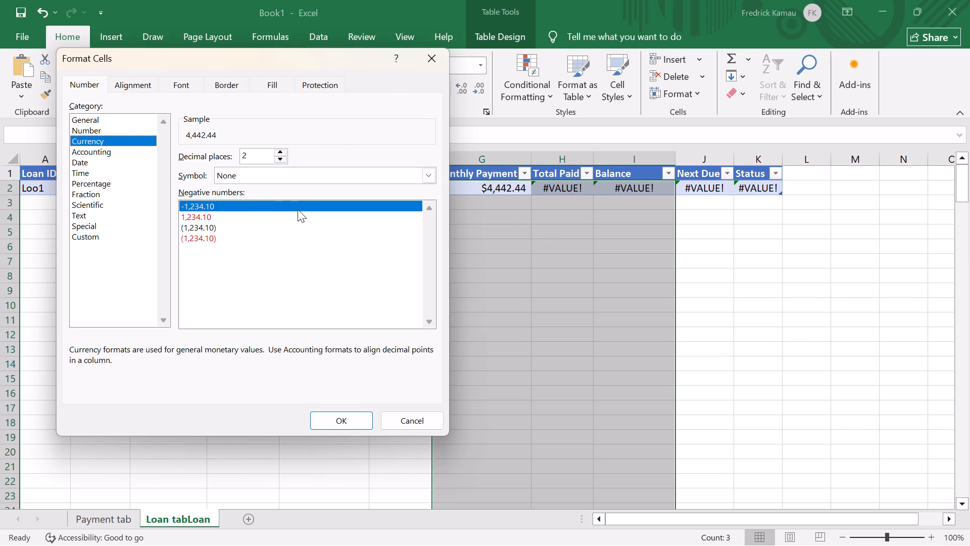
click(425, 173)
scroll(296, 241, down, 6)
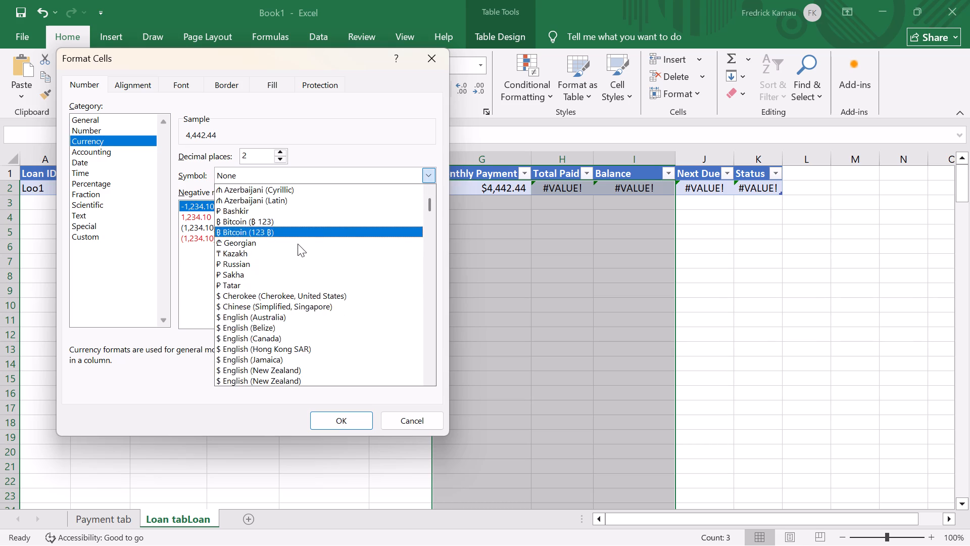
scroll(298, 244, down, 20)
scroll(298, 244, down, 11)
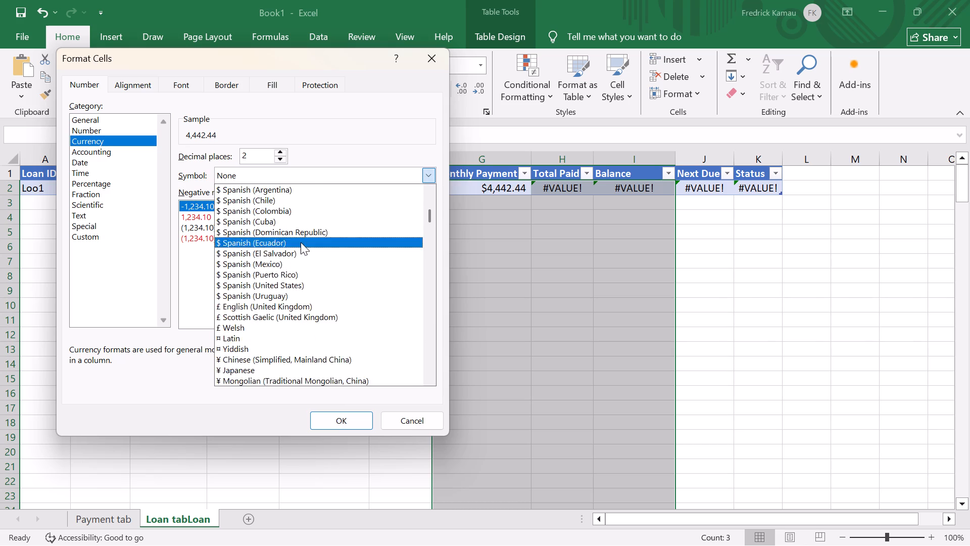
scroll(301, 242, down, 20)
scroll(301, 242, down, 11)
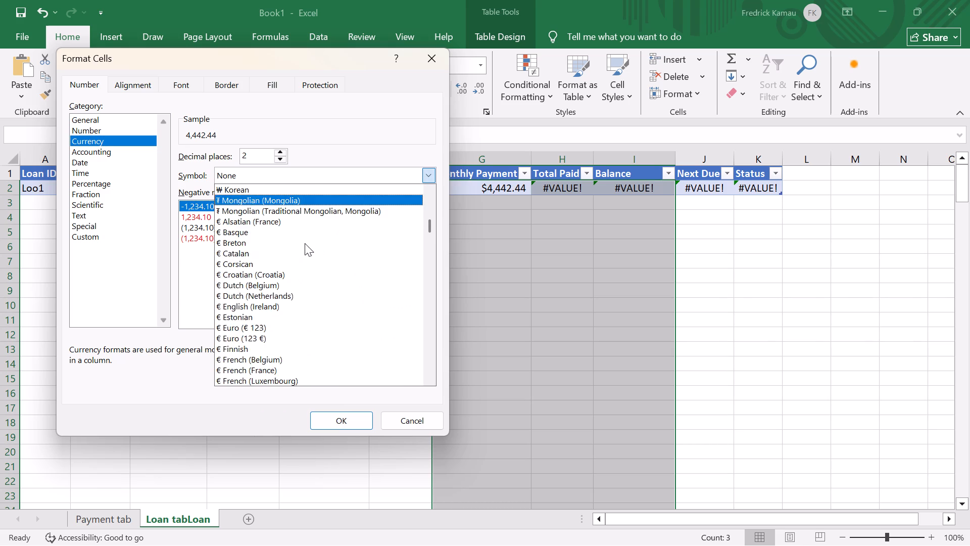
scroll(305, 243, down, 20)
scroll(305, 243, down, 11)
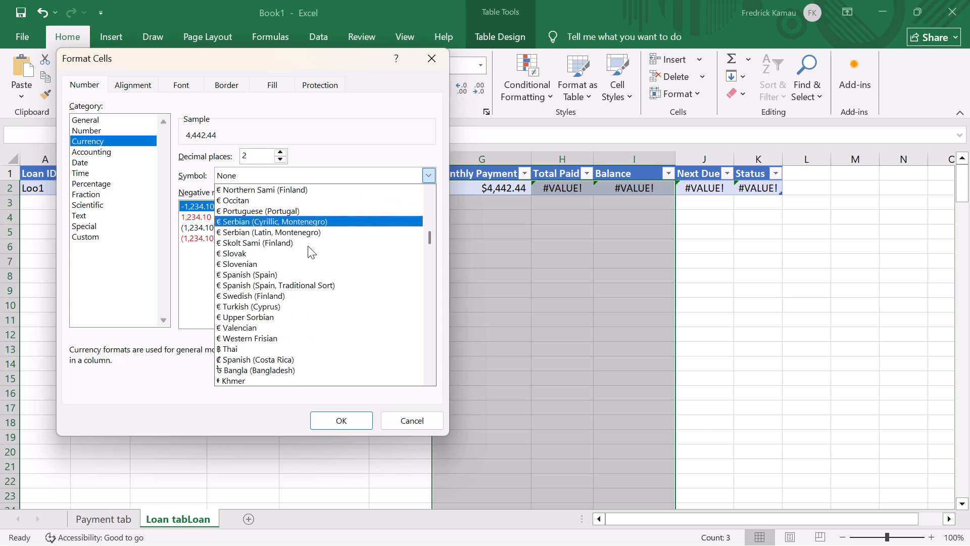
scroll(308, 246, down, 20)
scroll(308, 246, down, 11)
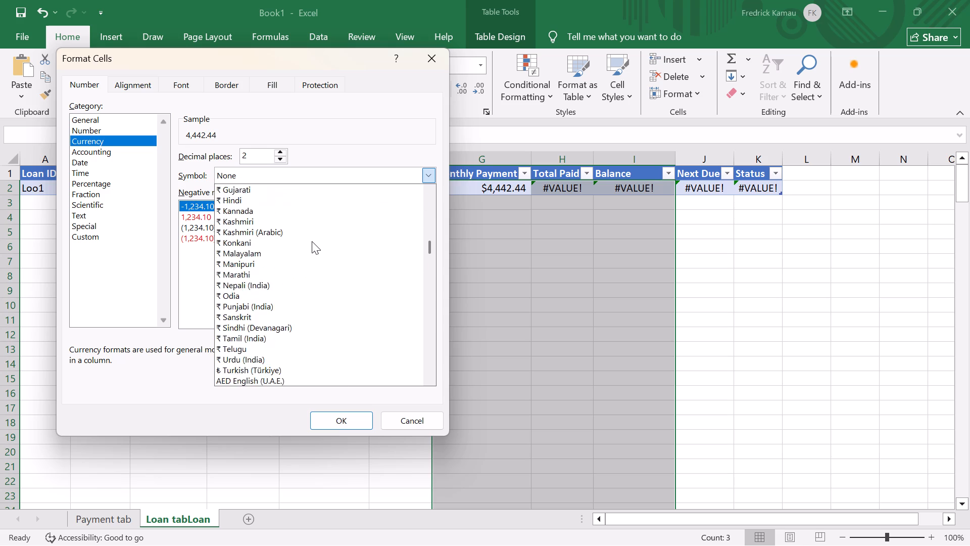
scroll(312, 241, down, 20)
scroll(312, 241, down, 11)
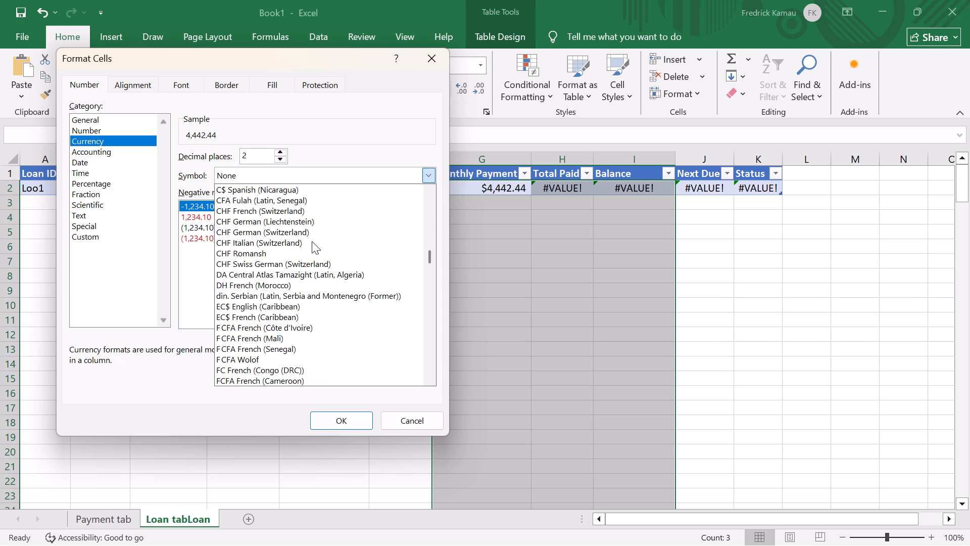
scroll(312, 241, down, 11)
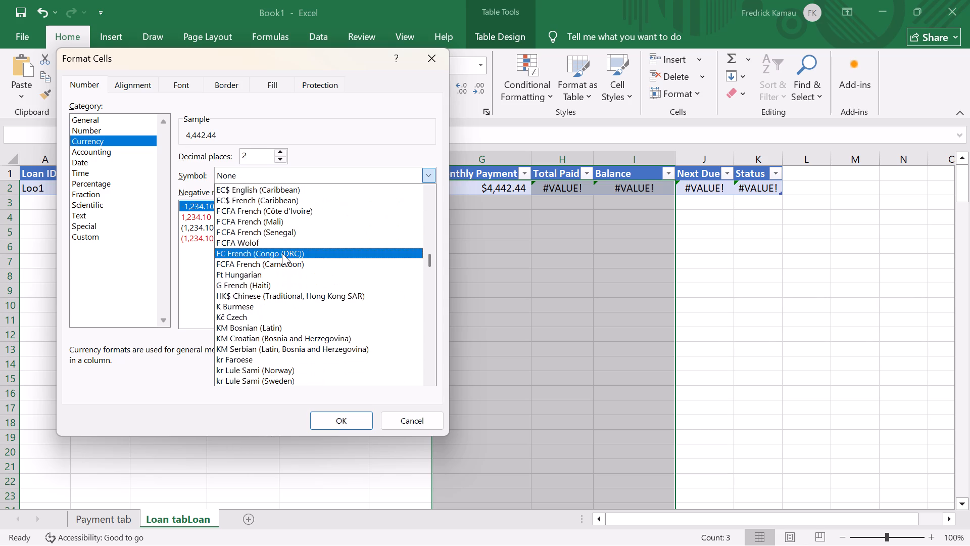
scroll(282, 254, down, 2)
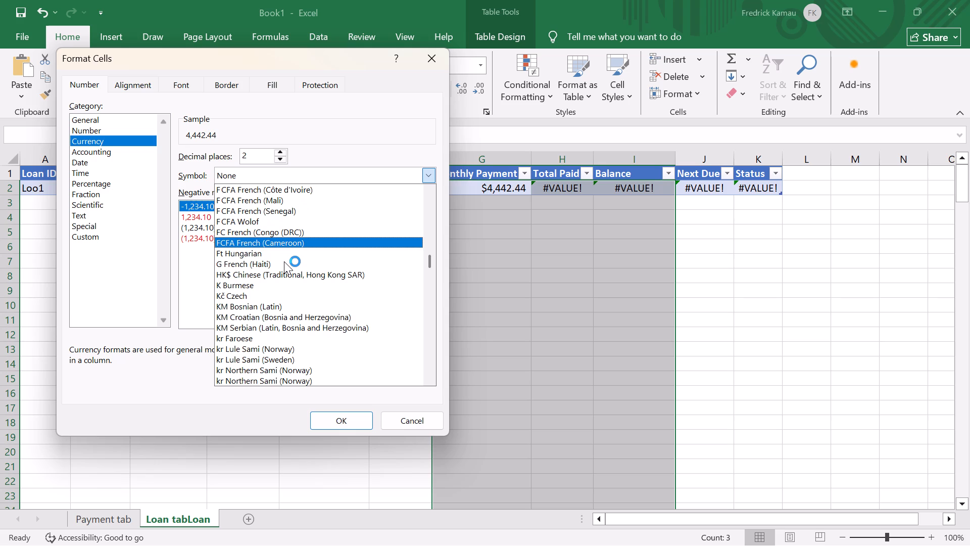
scroll(284, 256, down, 2)
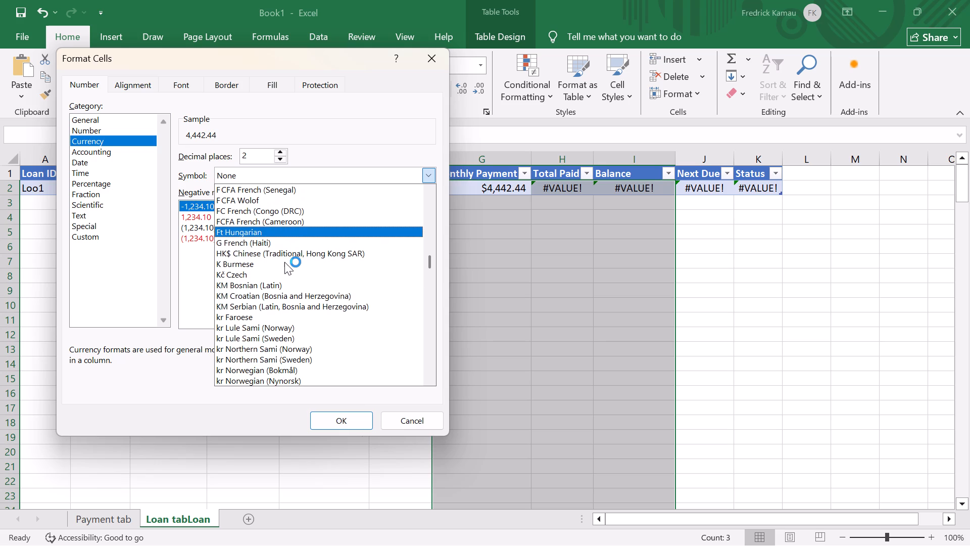
scroll(286, 257, down, 10)
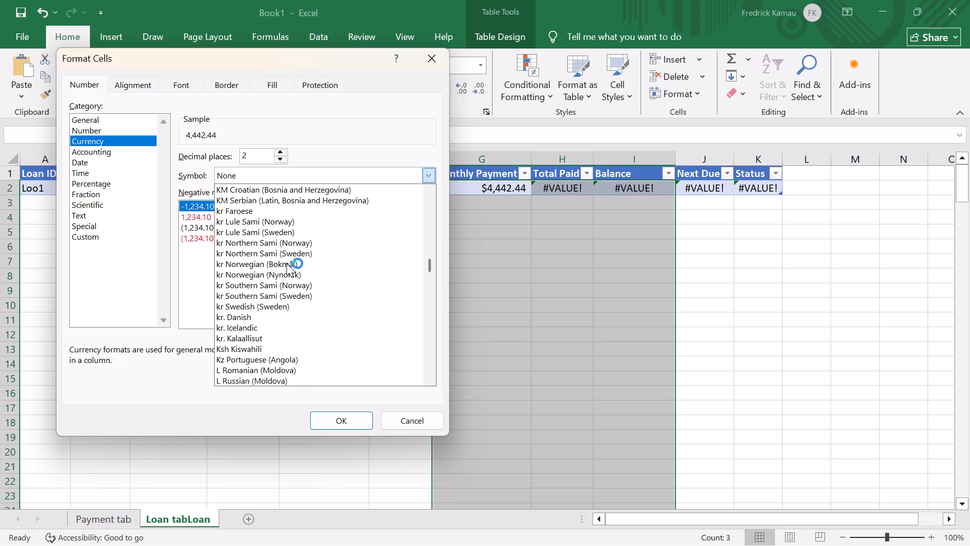
scroll(286, 257, down, 1)
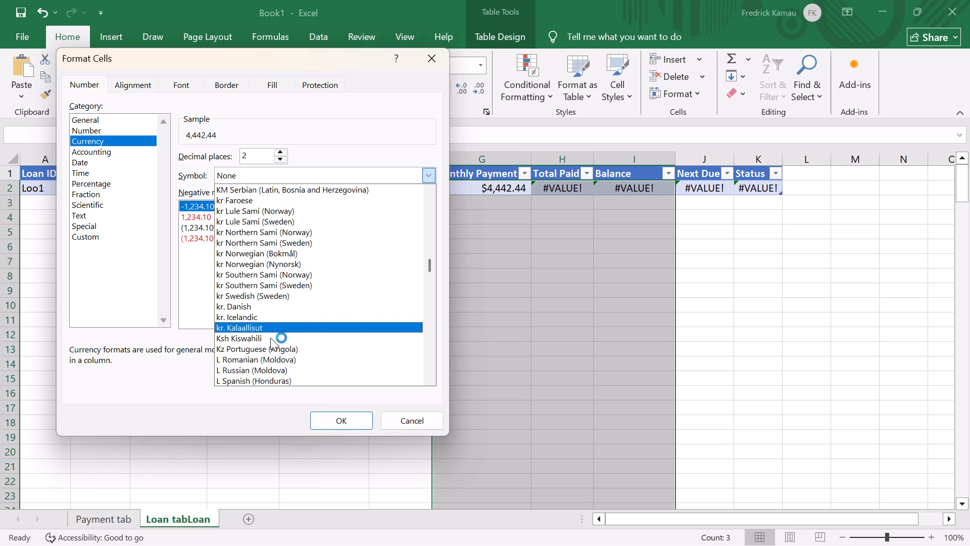
click(270, 337)
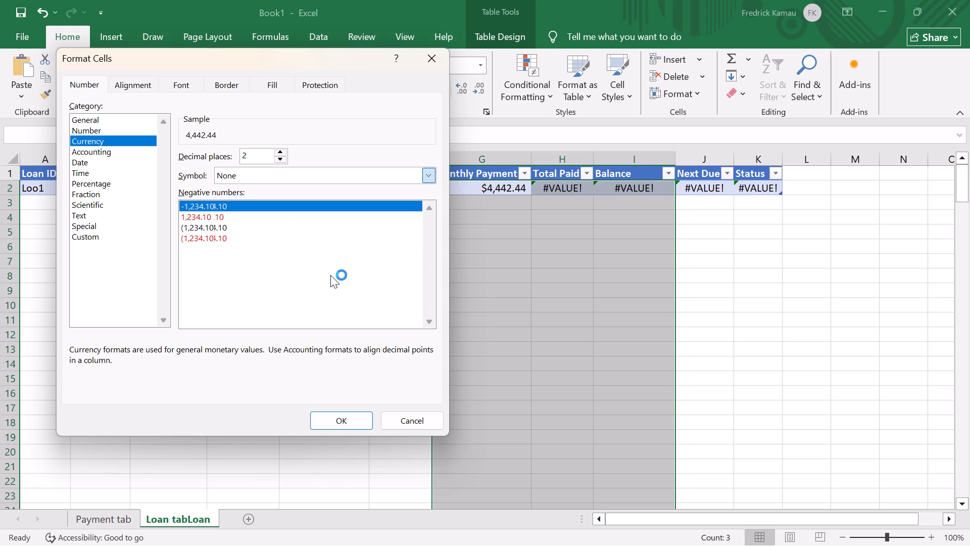
click(346, 423)
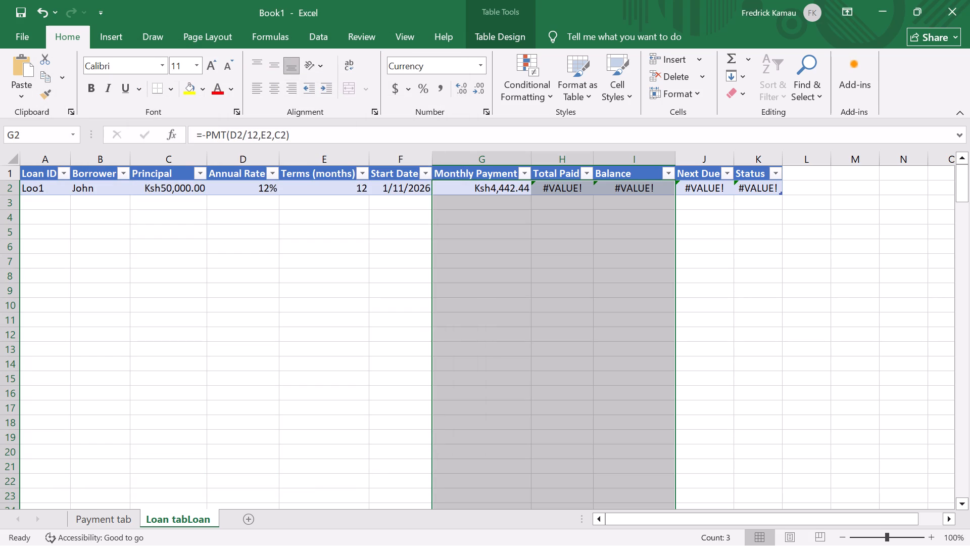
click(566, 240)
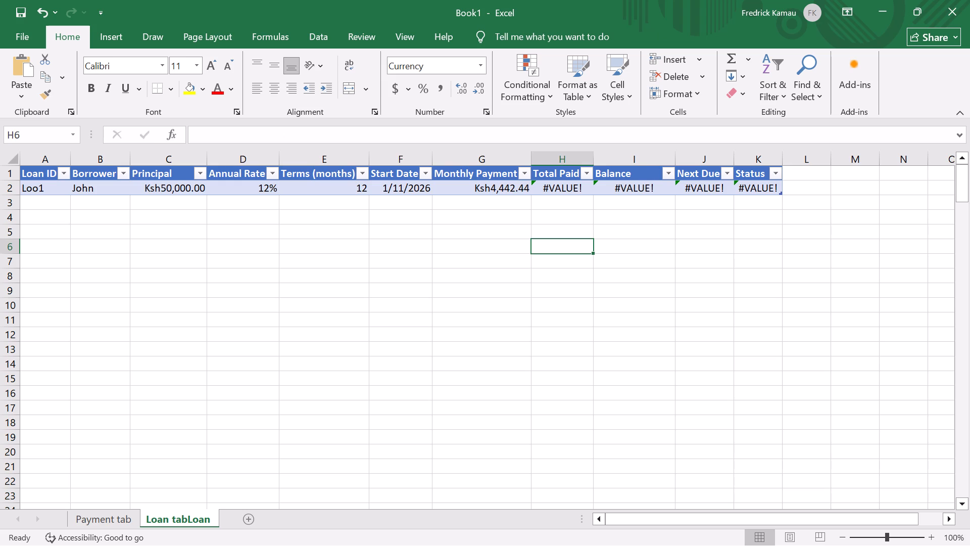
Format the Annual Rate cells D2 to D200 as Percentage with two decimal places.
click(236, 187)
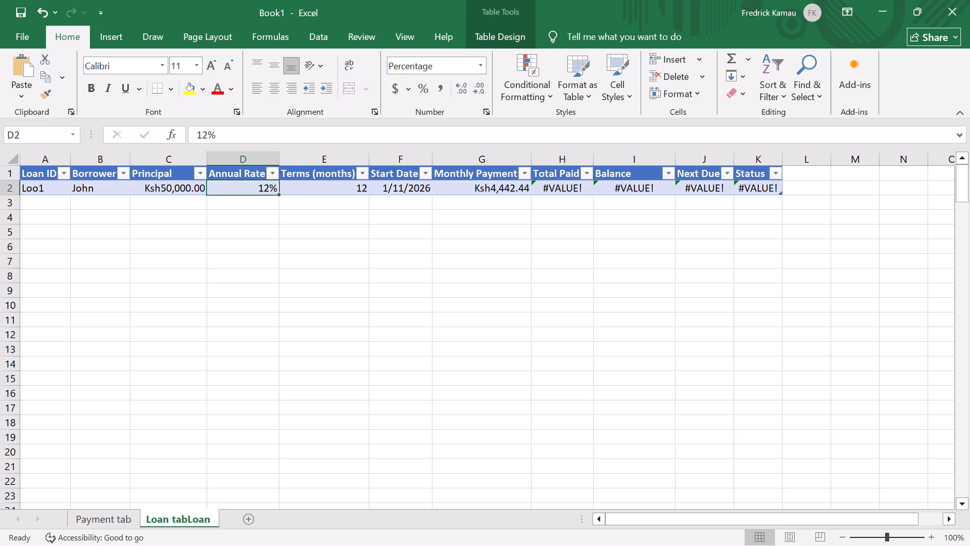
scroll(252, 201, down, 20)
scroll(252, 201, down, 7)
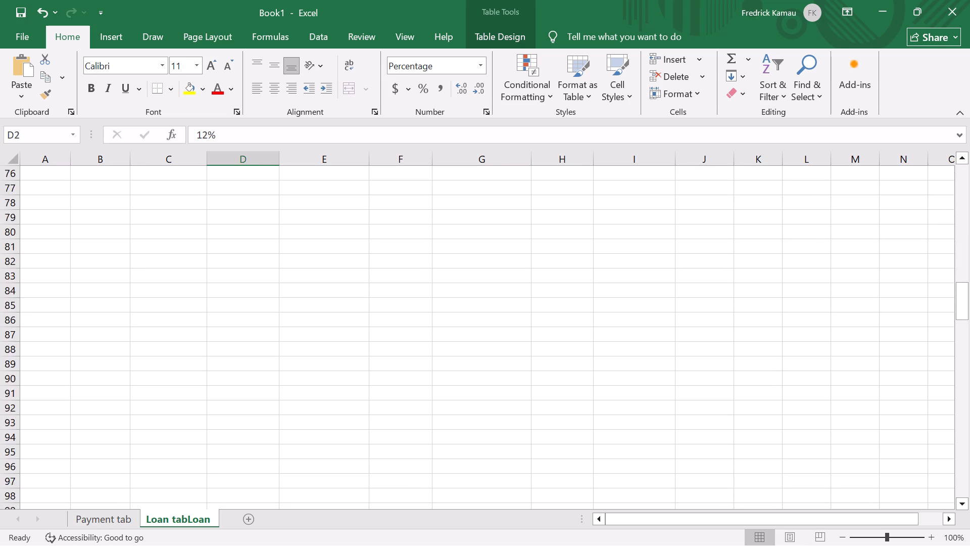
scroll(257, 220, down, 20)
scroll(257, 220, down, 8)
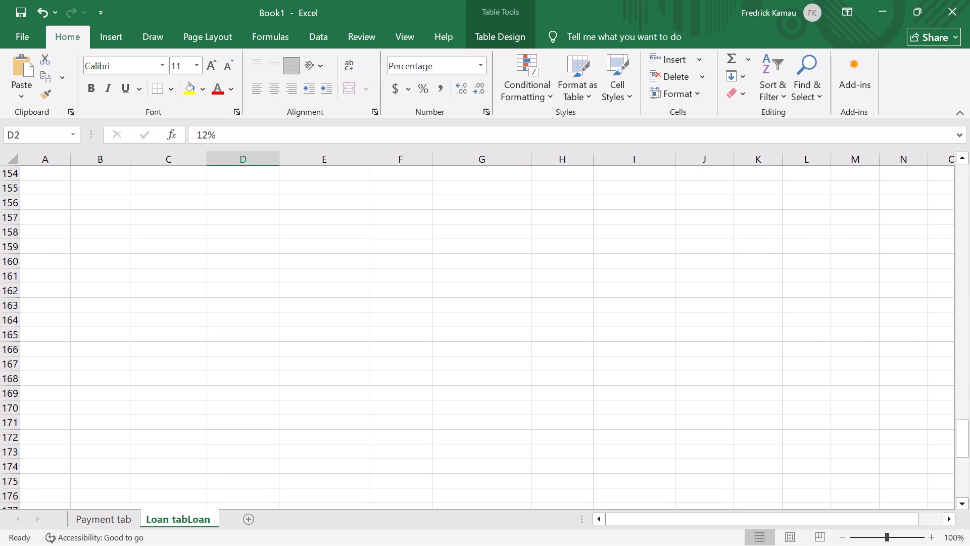
scroll(255, 215, down, 10)
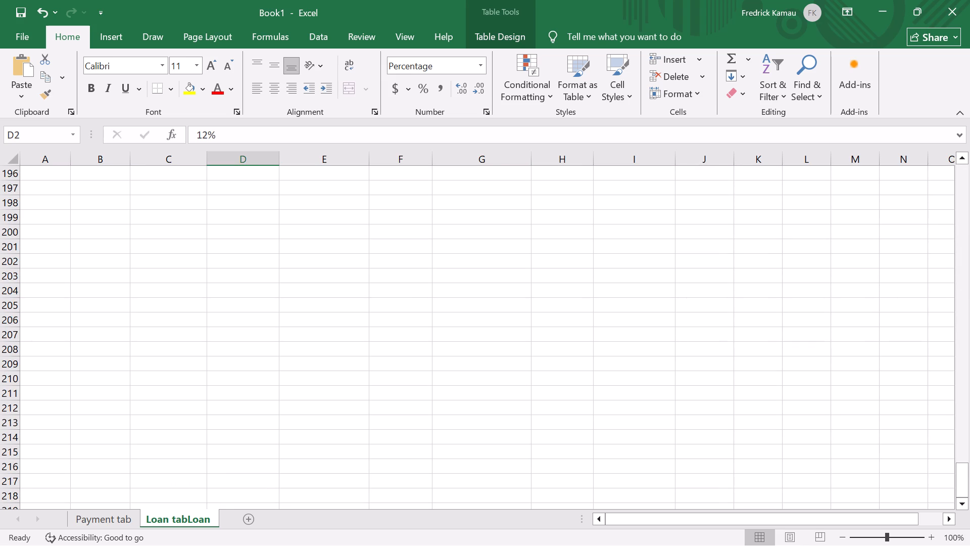
shift+click(233, 233)
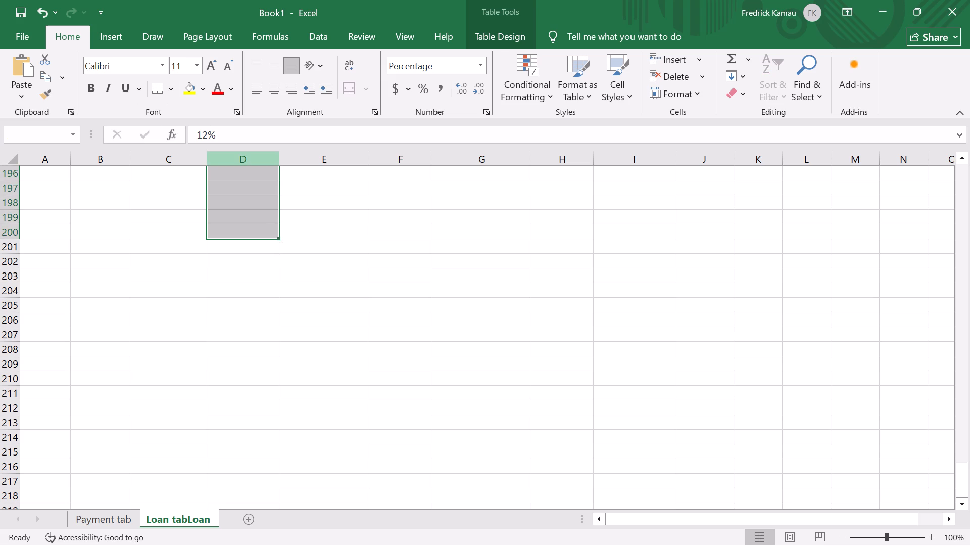
key(ctrl+1)
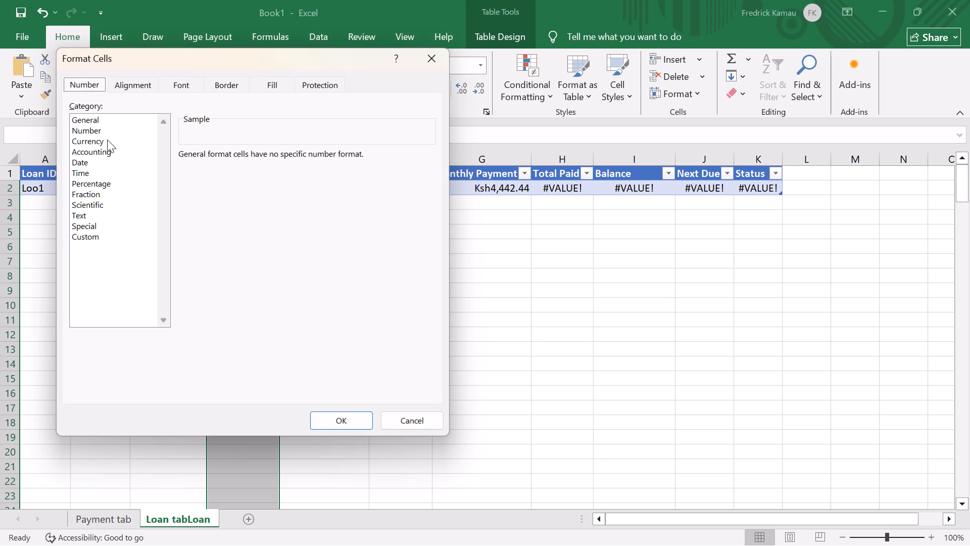
click(106, 183)
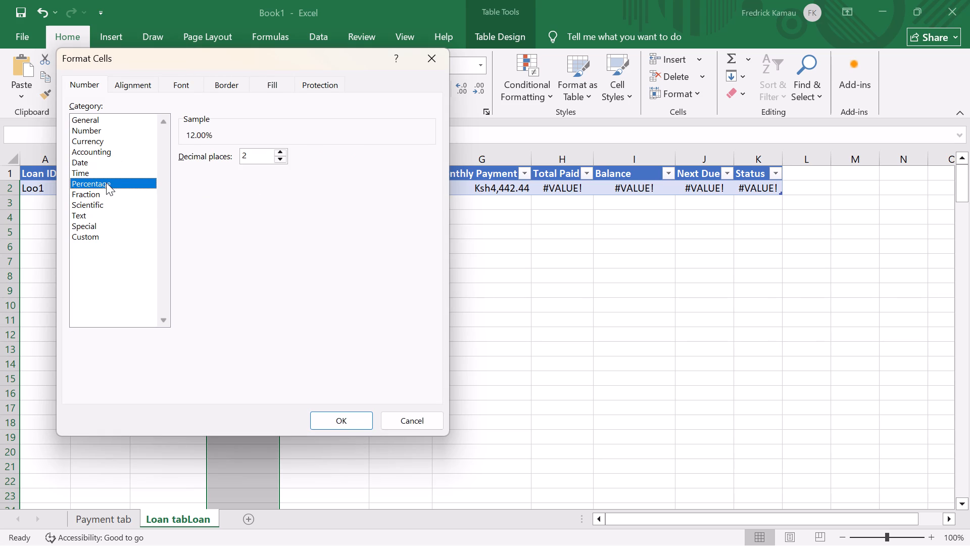
click(341, 414)
scroll(391, 331, up, 3)
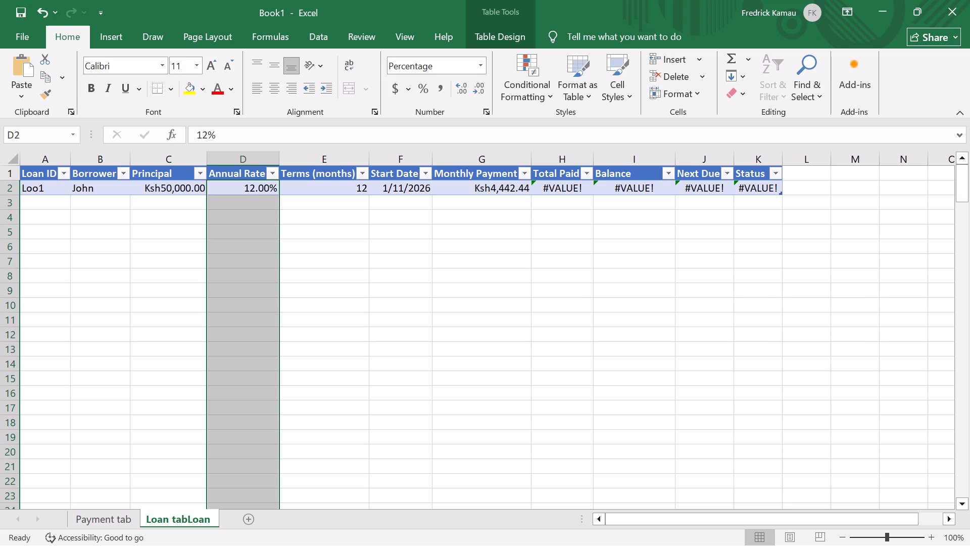
Format the Start Date cells F2 to F200 as Date with the *3/14/2012 type and English (United States) locale.
click(388, 186)
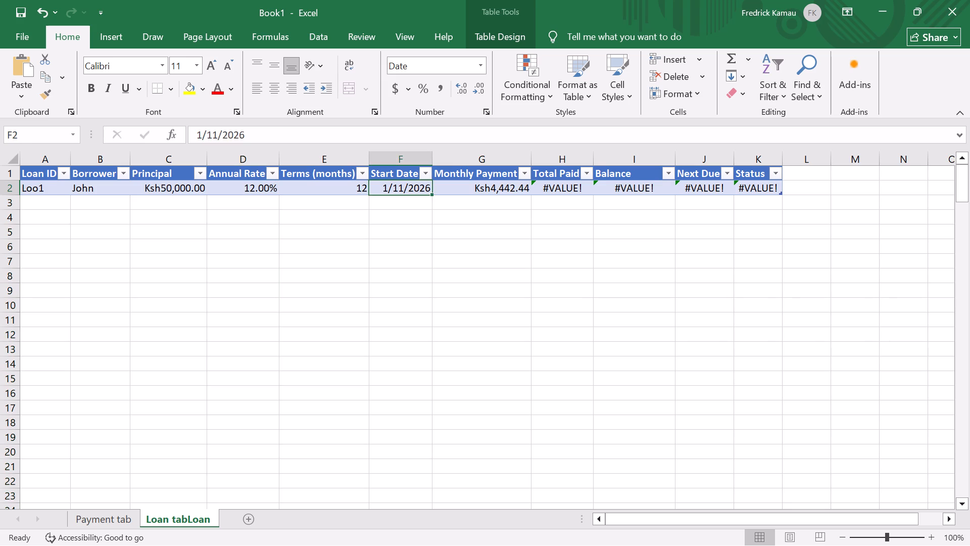
scroll(382, 216, down, 20)
scroll(382, 216, down, 14)
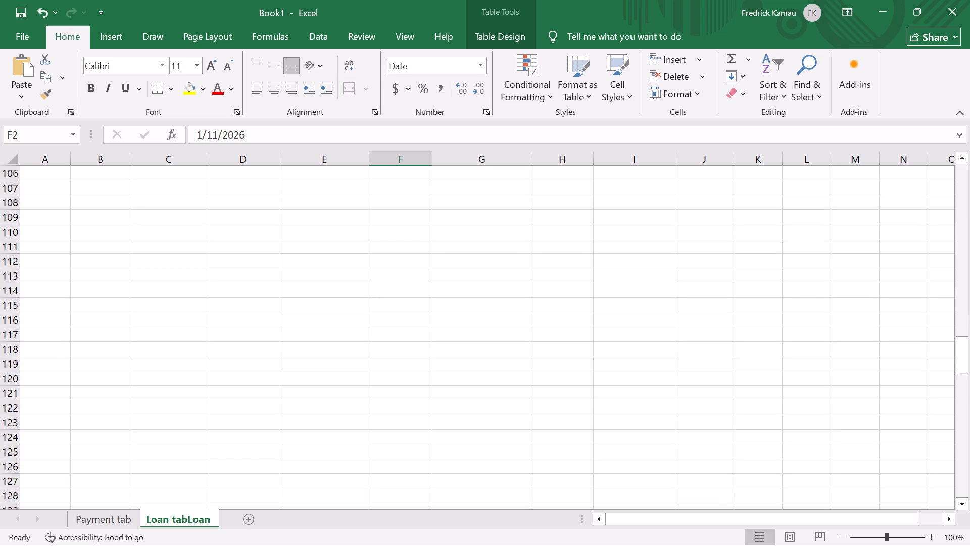
scroll(411, 289, down, 13)
scroll(411, 290, down, 11)
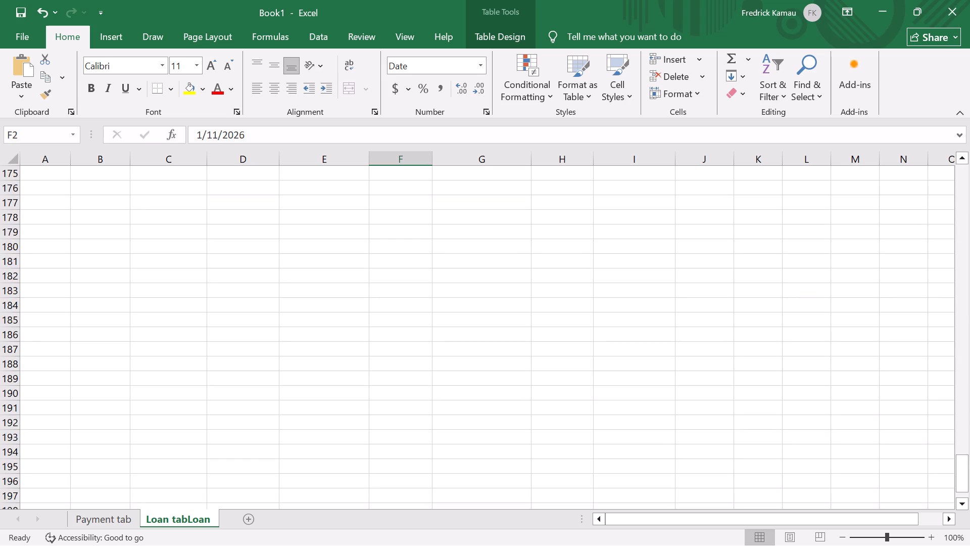
scroll(410, 291, down, 5)
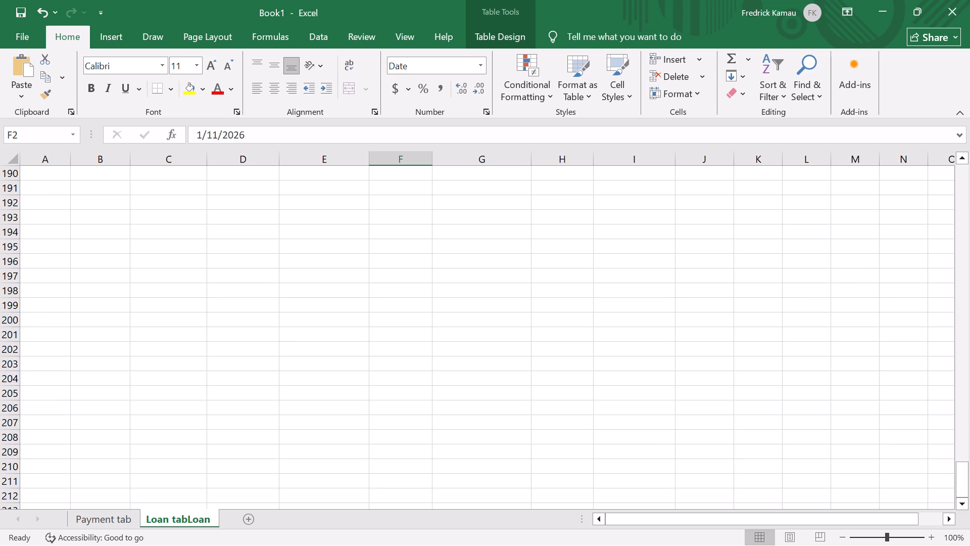
shift+click(410, 321)
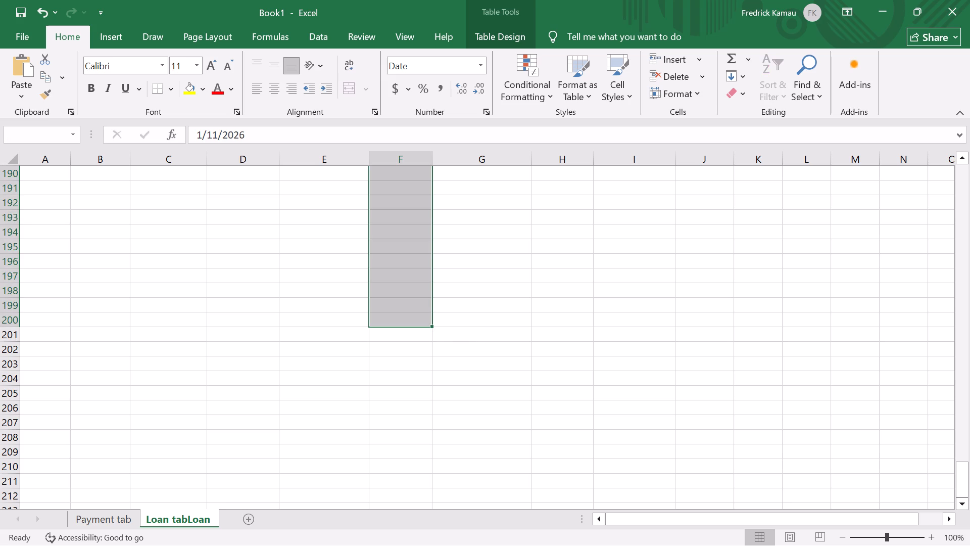
key(ctrl+1)
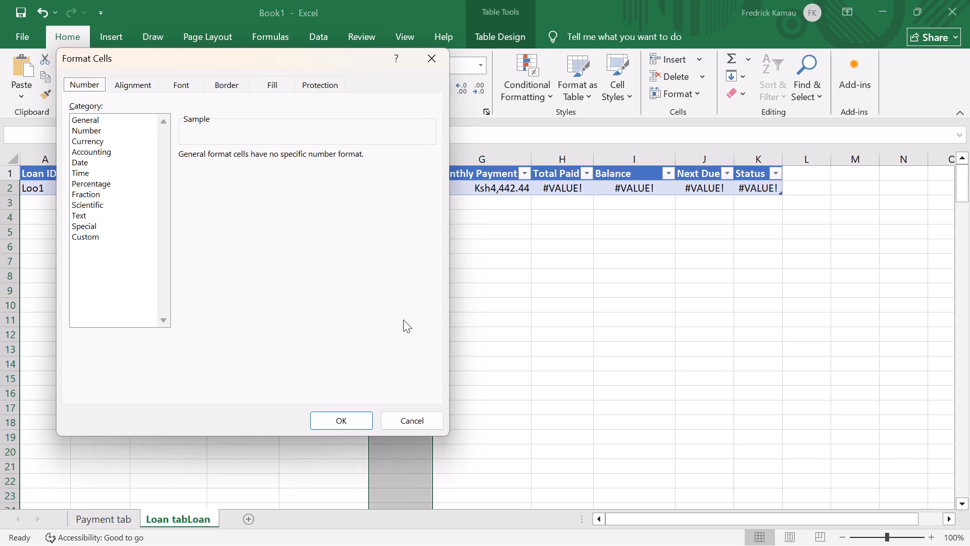
click(81, 160)
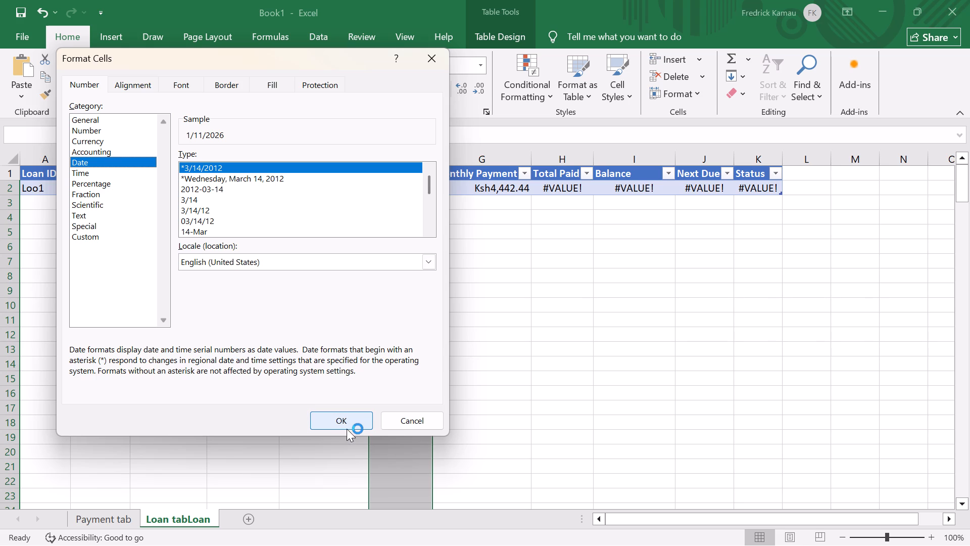
click(347, 416)
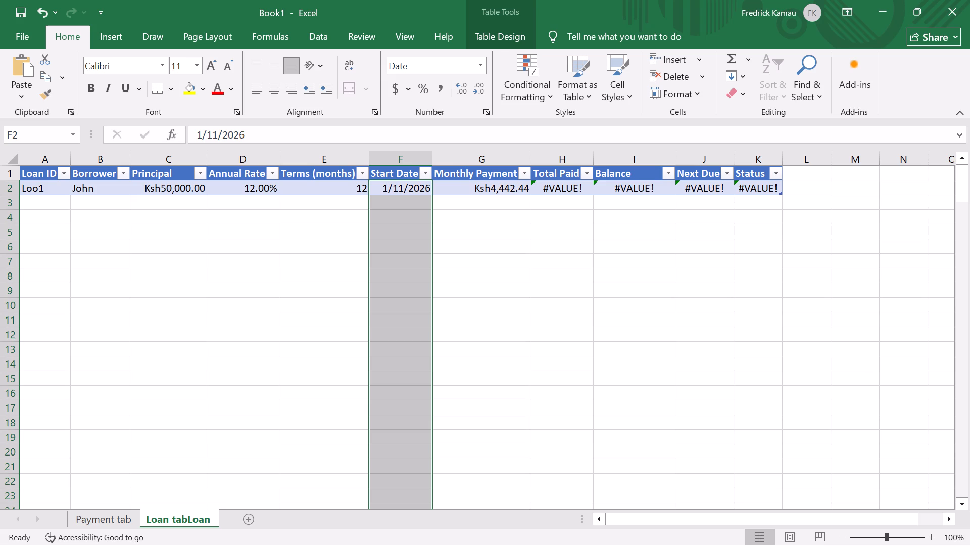
scroll(272, 291, up, 3)
click(138, 270)
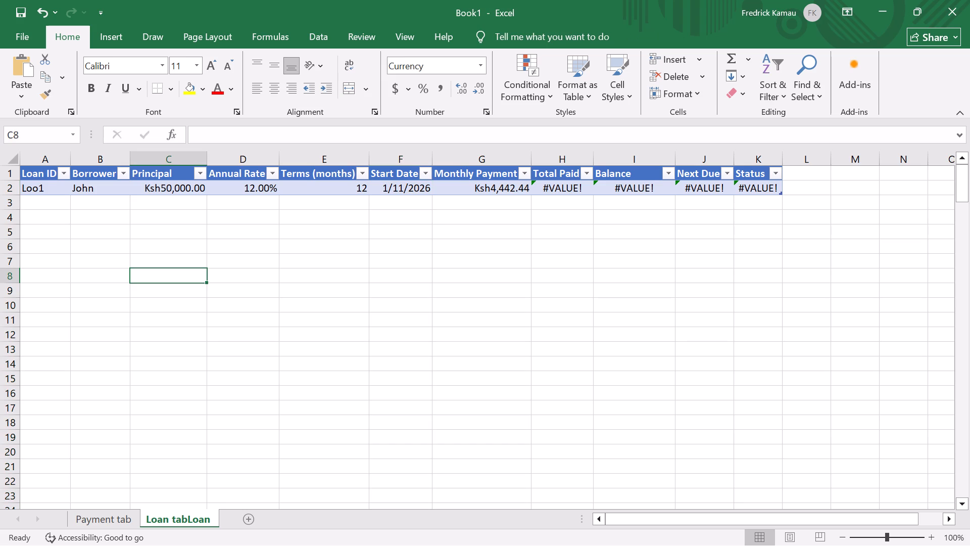
scroll(114, 226, up, 2)
On the Payment tab sheet, format the Date cells A2 to A200 as Date with the *3/14/2012 type.
click(114, 517)
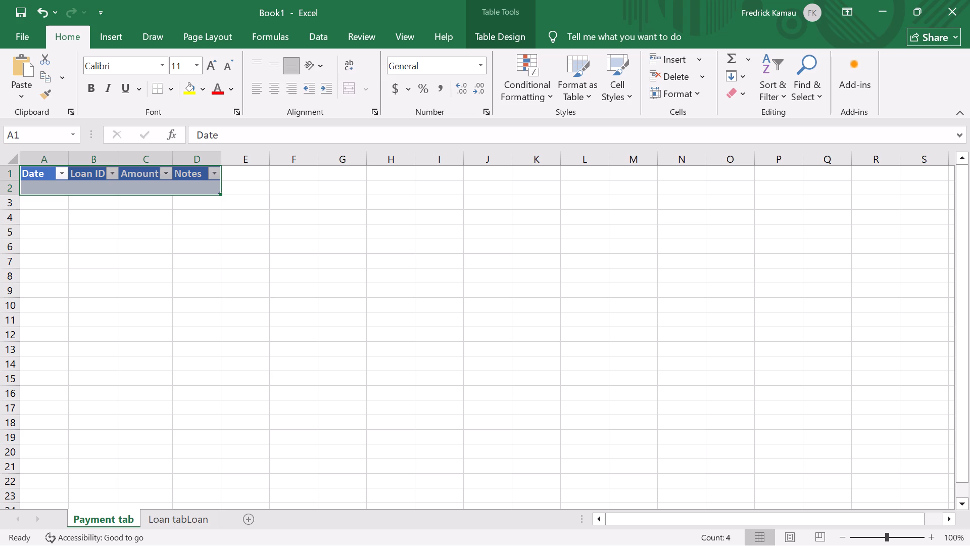
click(193, 520)
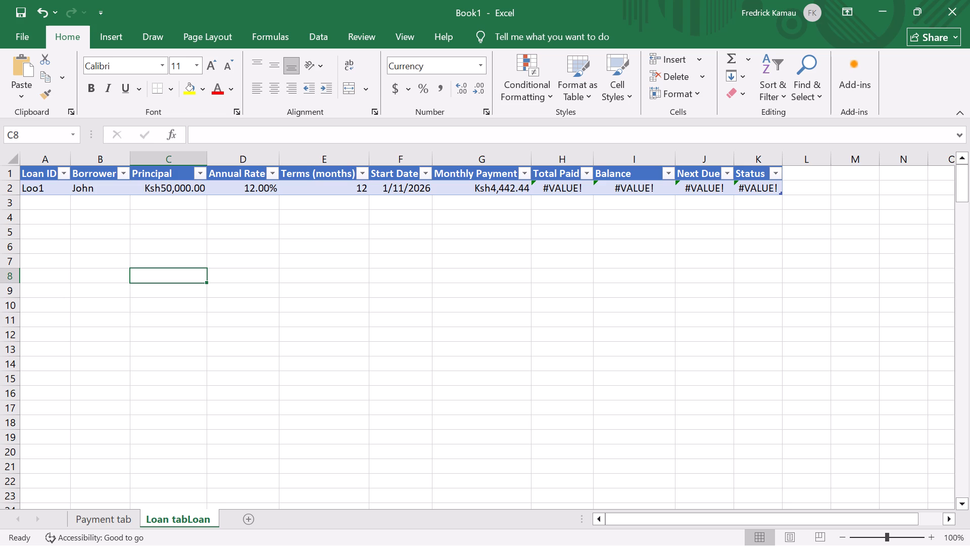
click(113, 514)
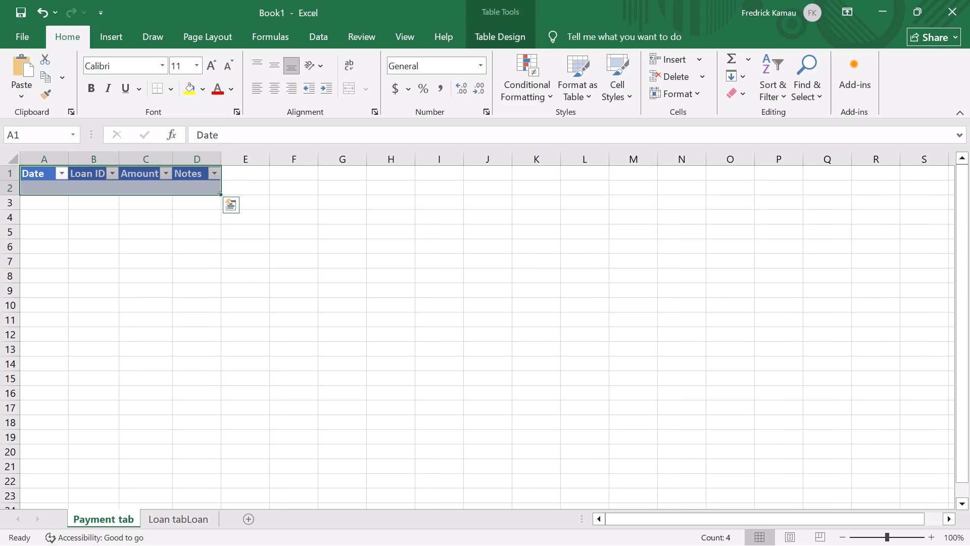
click(37, 185)
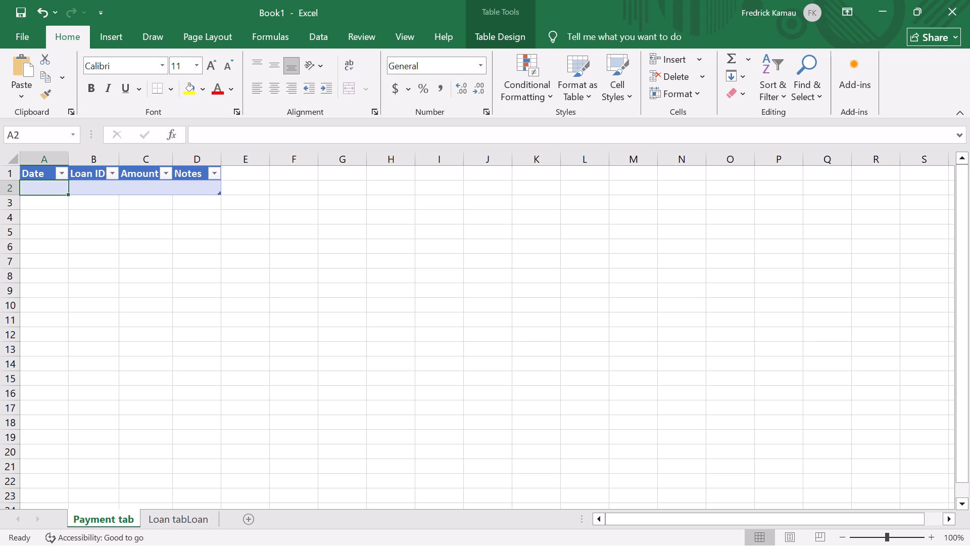
scroll(41, 235, down, 13)
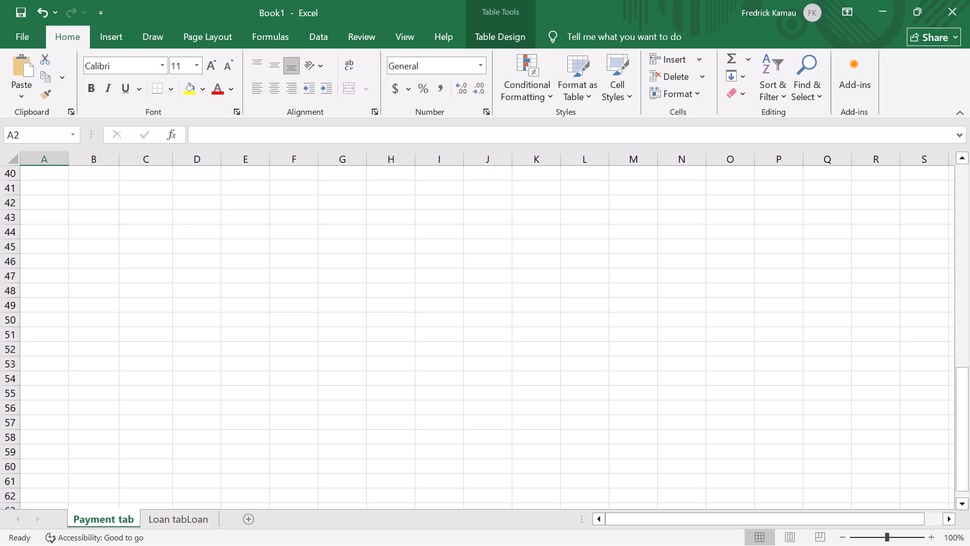
scroll(39, 236, down, 20)
scroll(39, 236, down, 9)
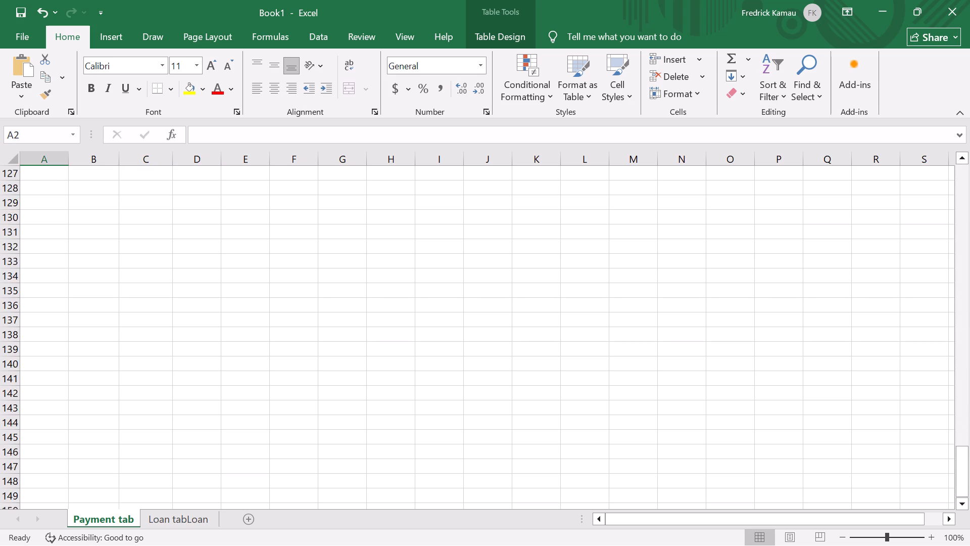
scroll(38, 264, down, 20)
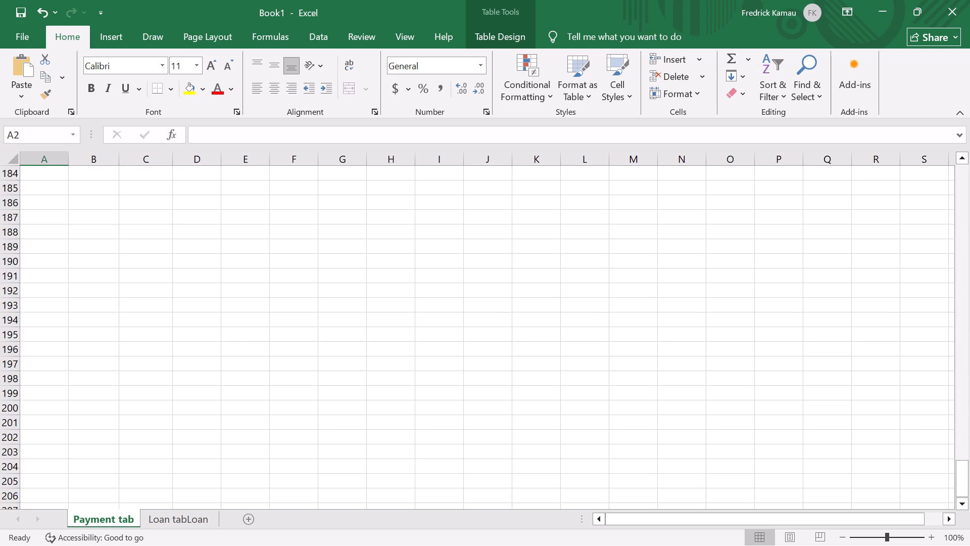
scroll(38, 264, down, 1)
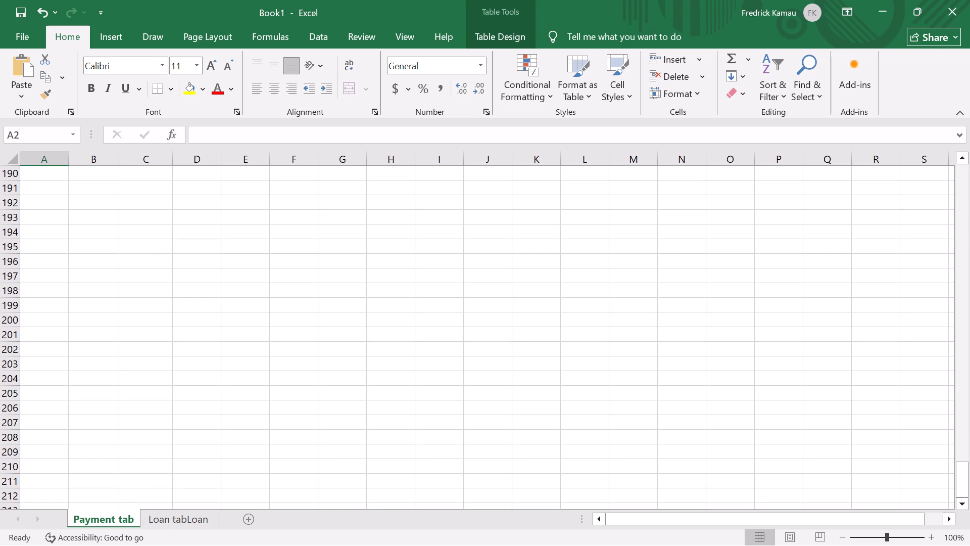
shift+click(40, 319)
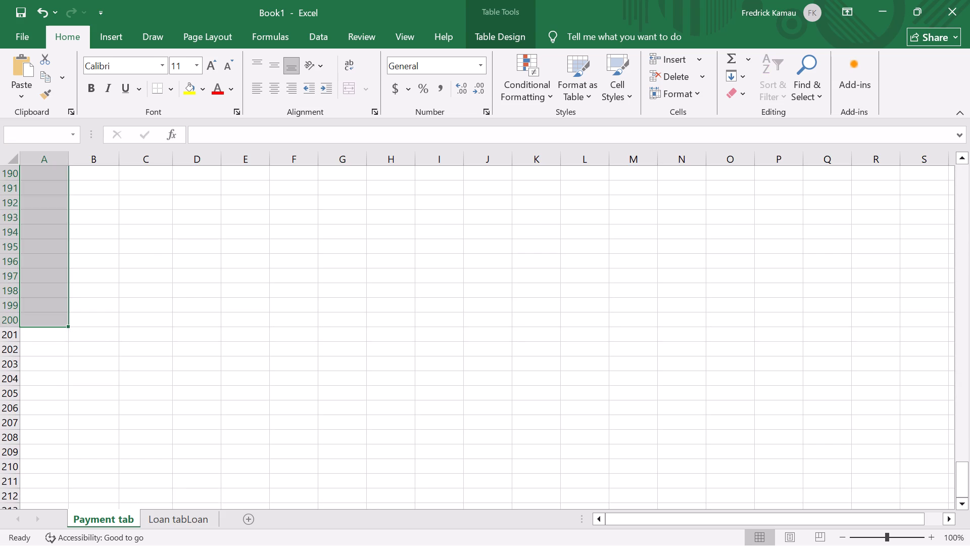
key(ctrl+1)
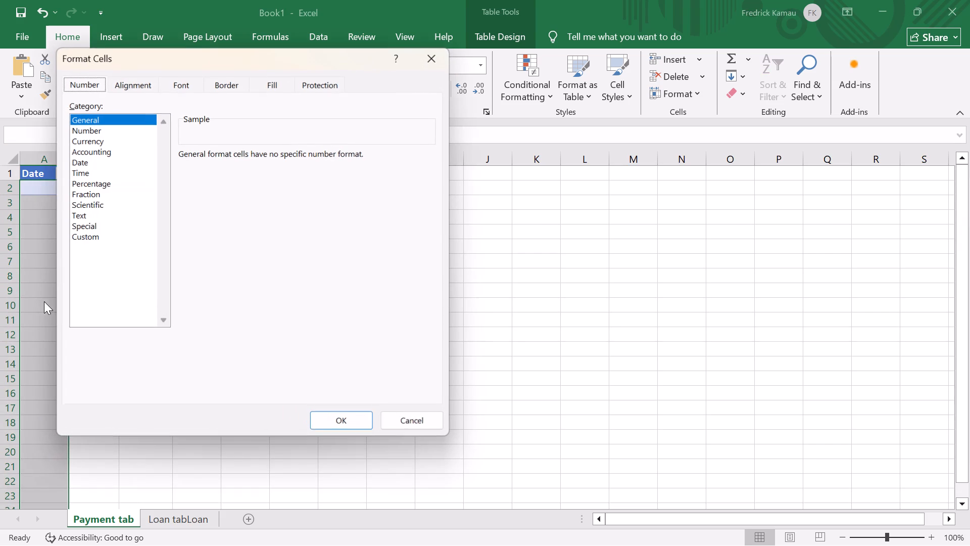
click(87, 160)
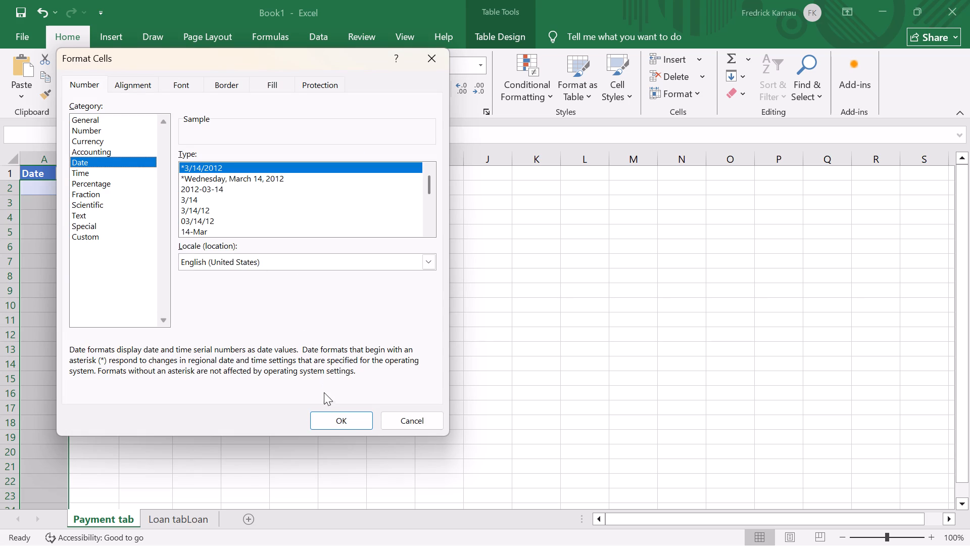
click(344, 421)
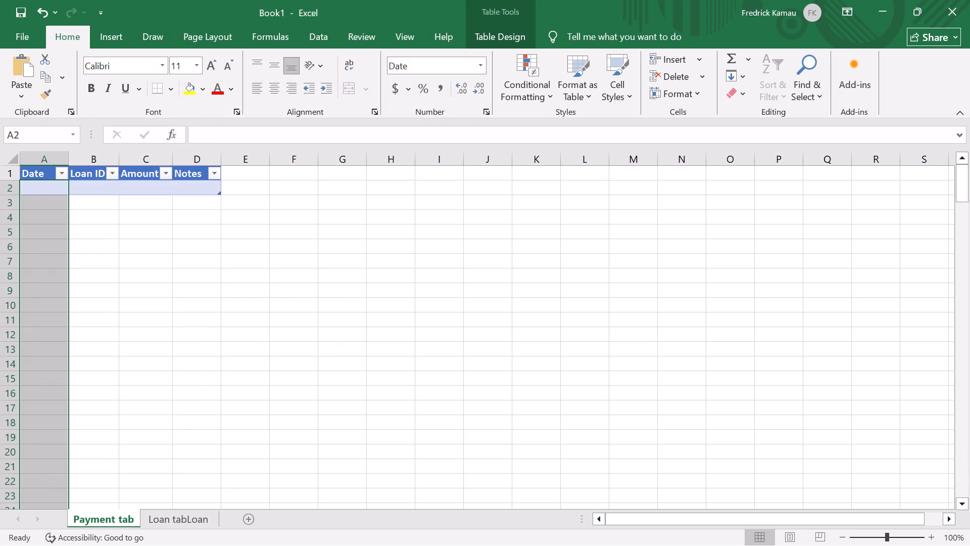
Format the Amount cells C2 to C200 as Number with two decimal places and the 1000 separator.
click(140, 187)
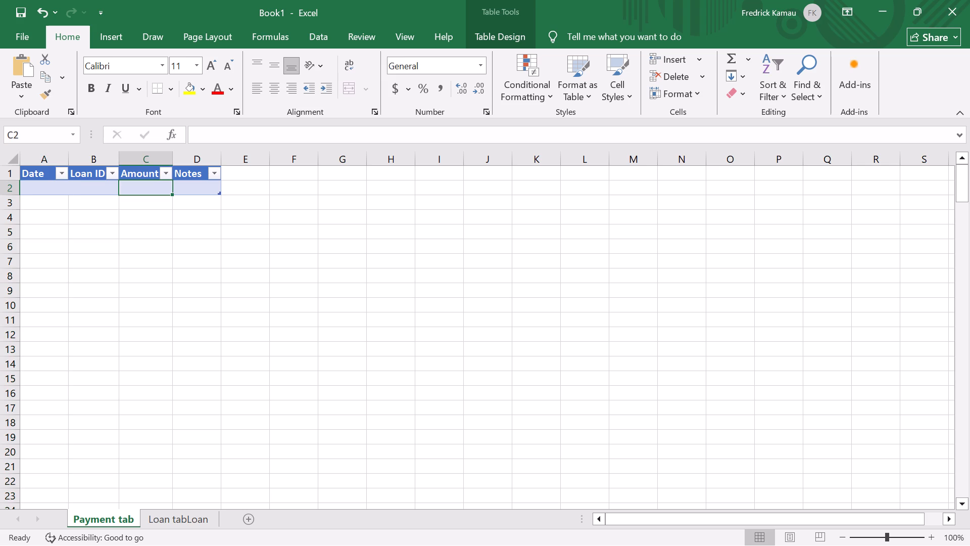
scroll(138, 192, down, 9)
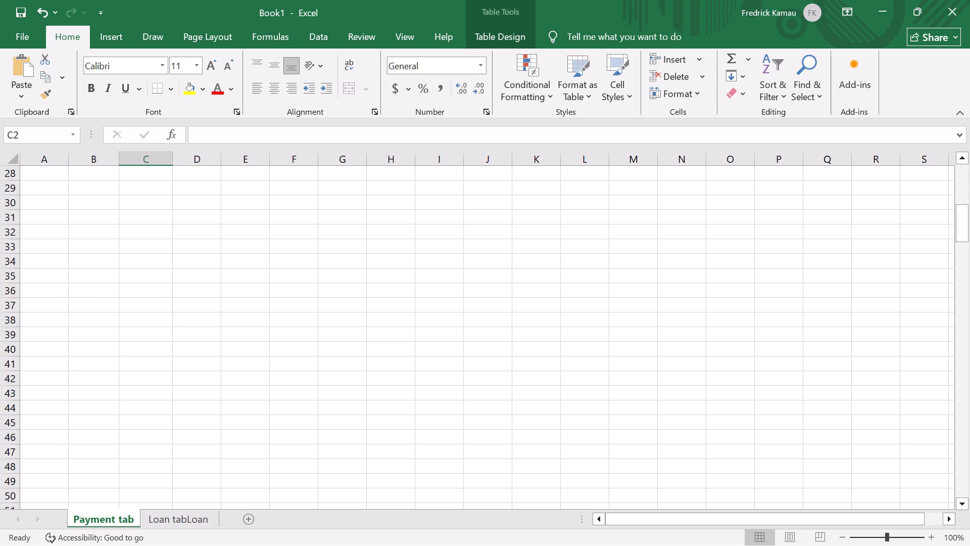
scroll(140, 197, down, 20)
scroll(140, 197, down, 9)
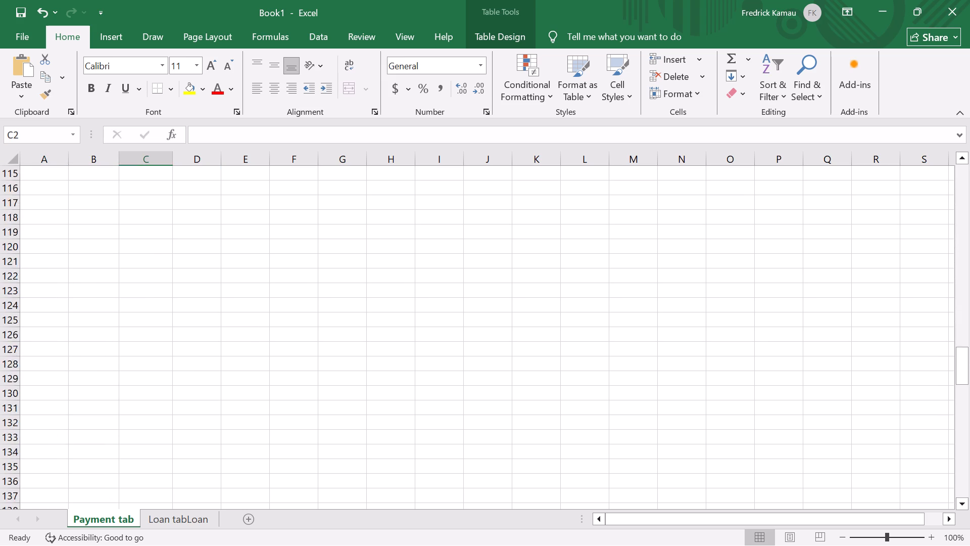
scroll(142, 256, down, 5)
scroll(143, 258, down, 17)
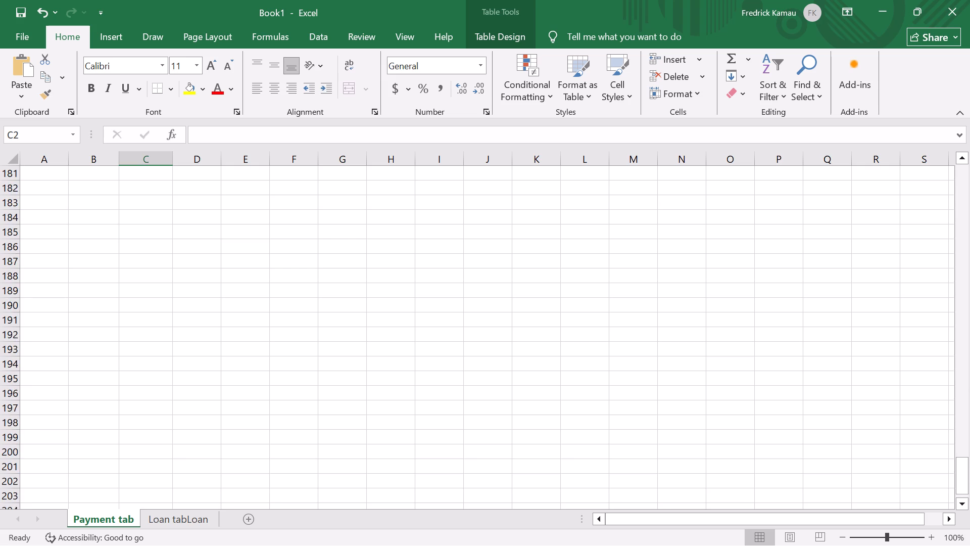
scroll(144, 258, down, 5)
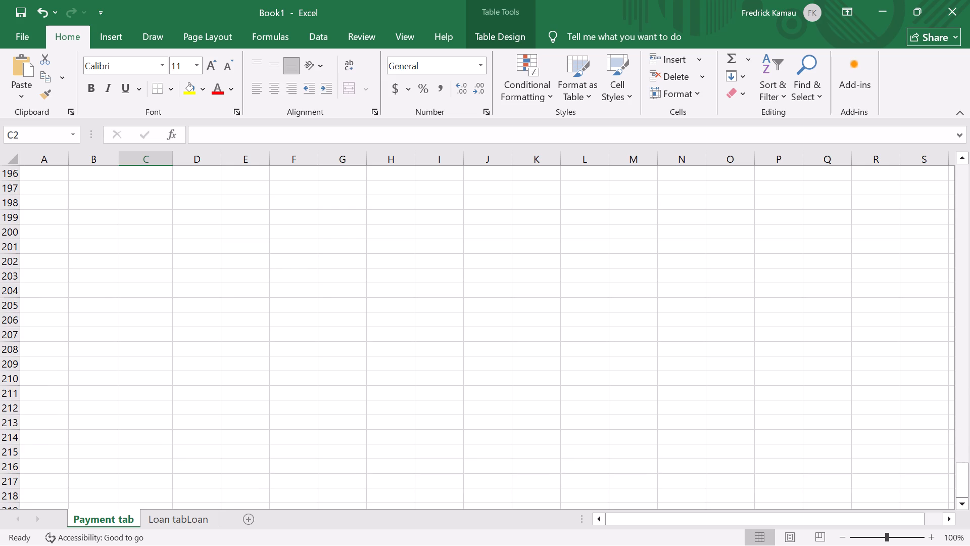
shift+click(150, 232)
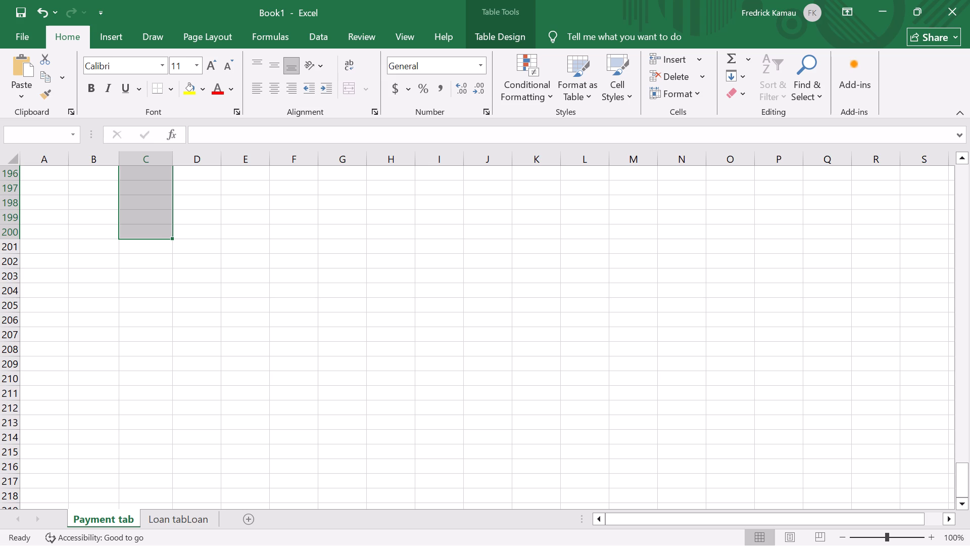
key(ctrl+1)
click(91, 130)
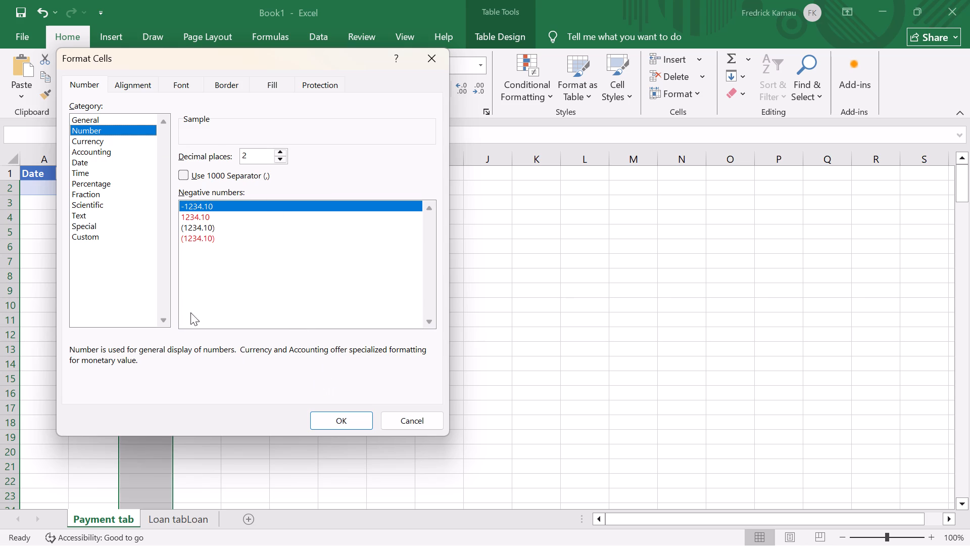
click(180, 175)
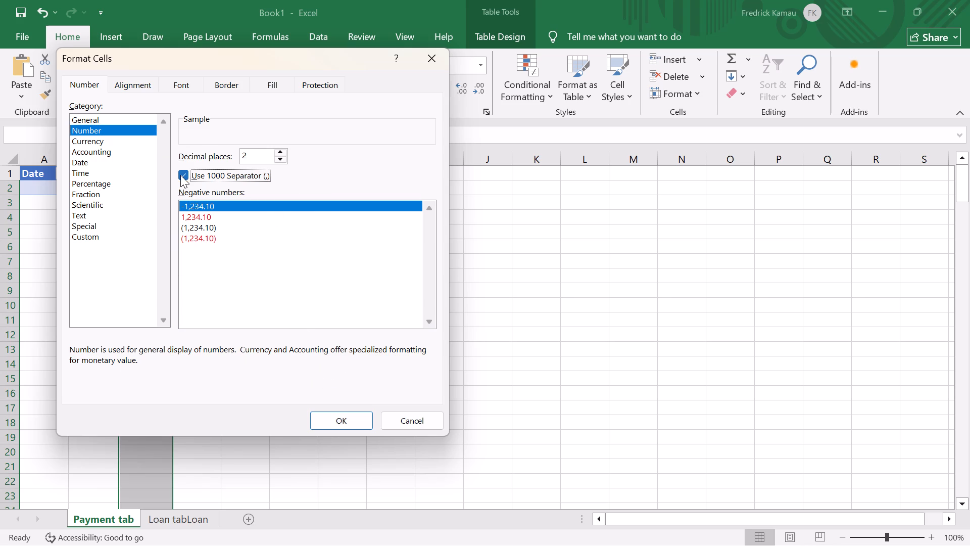
click(341, 418)
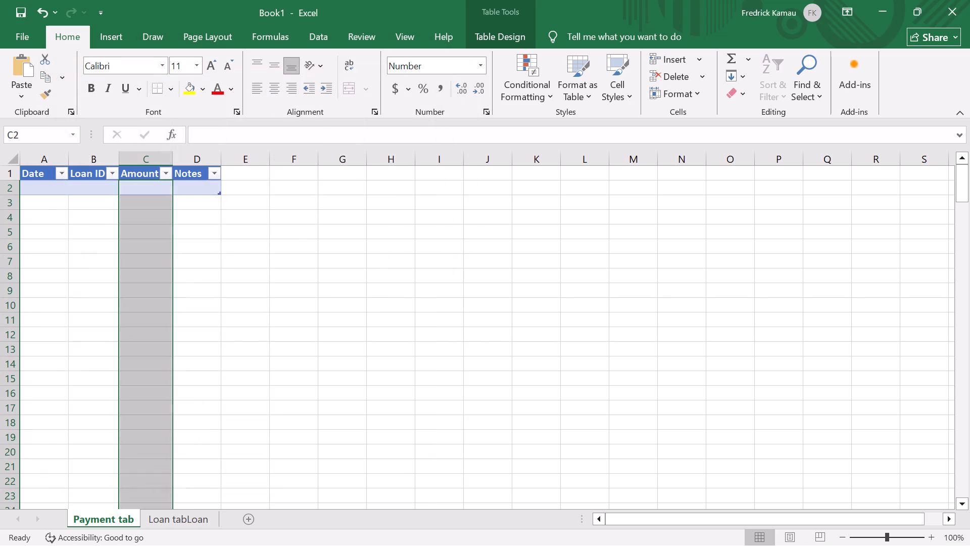
scroll(184, 337, up, 8)
Set up List data validation with an in-cell dropdown for the Loan ID cells B2 to B200 on the Payment tab sheet.
scroll(175, 310, up, 4)
scroll(139, 229, up, 13)
click(91, 190)
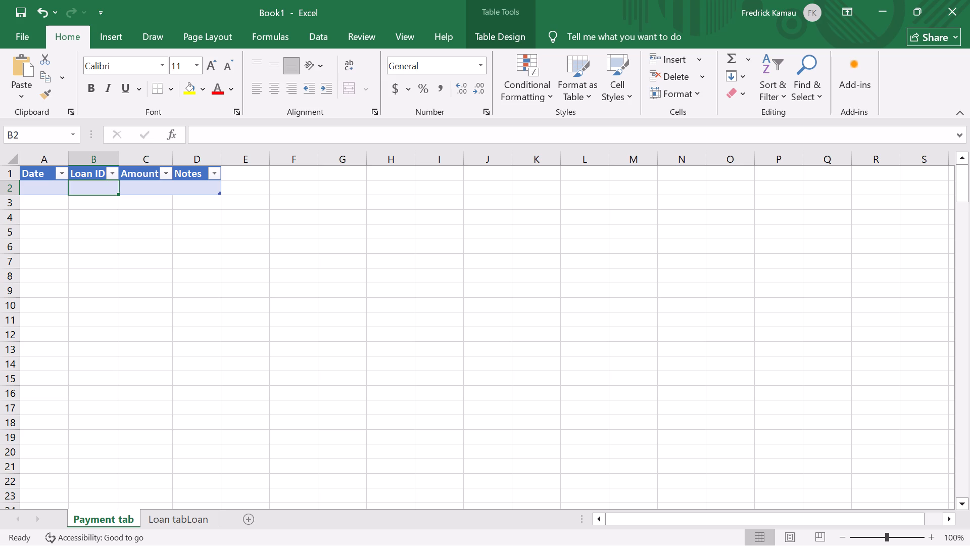
scroll(92, 190, down, 3)
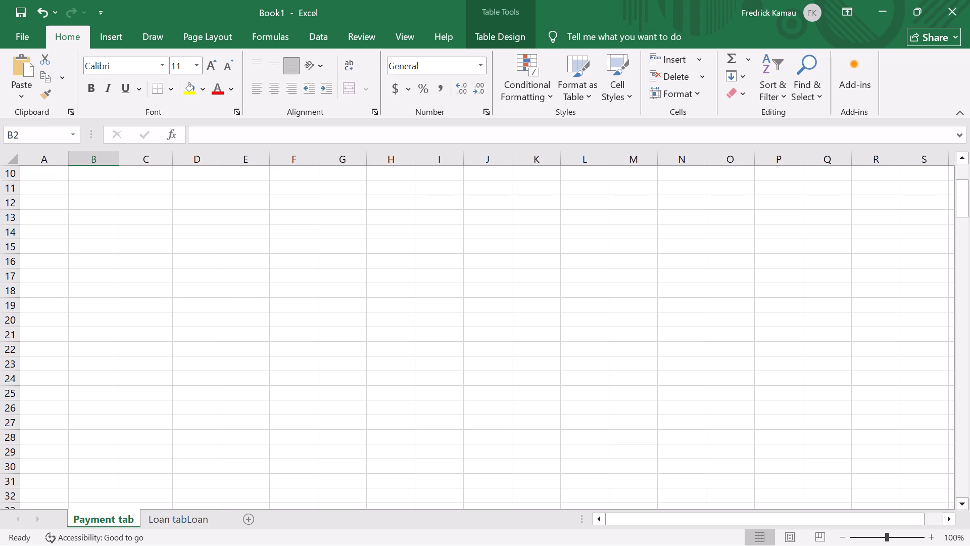
scroll(94, 190, down, 20)
scroll(94, 190, down, 6)
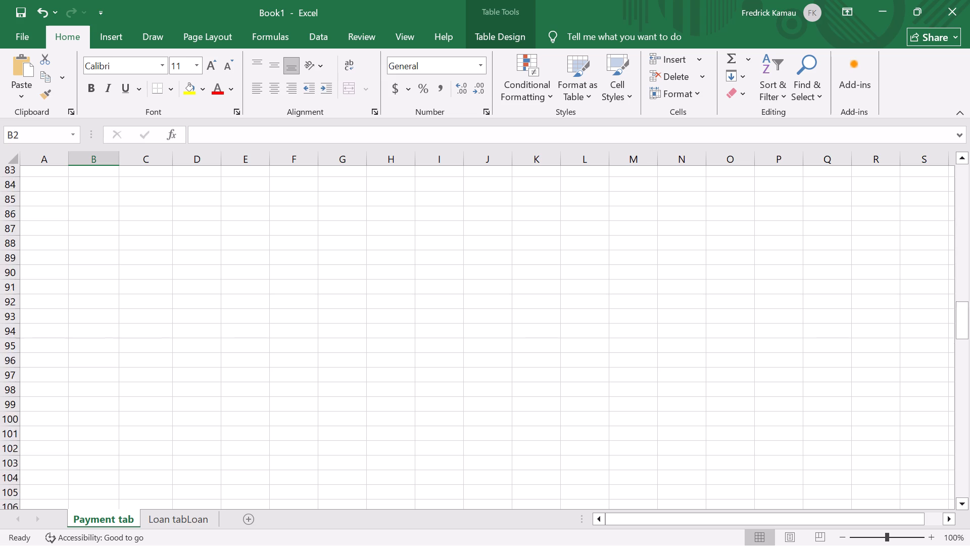
scroll(95, 212, down, 20)
scroll(95, 212, down, 7)
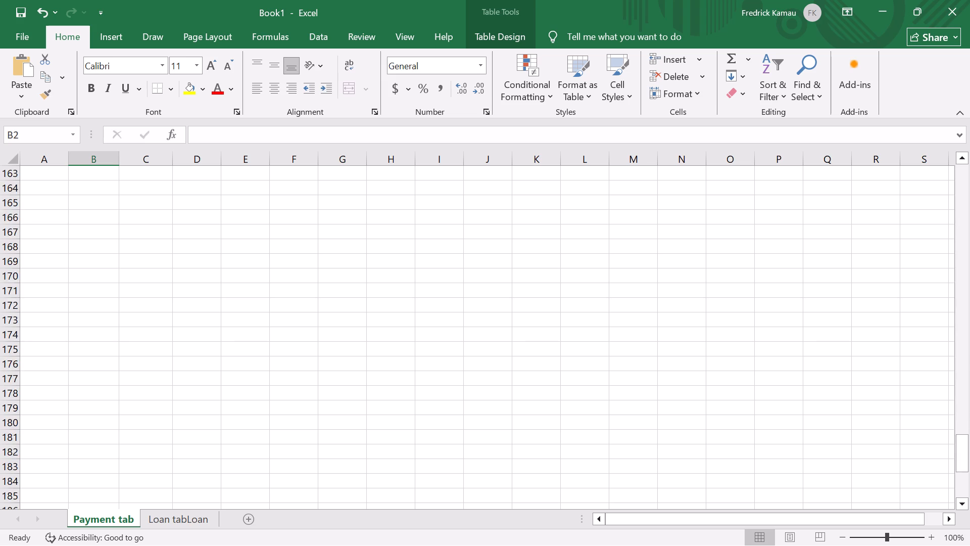
scroll(94, 213, down, 7)
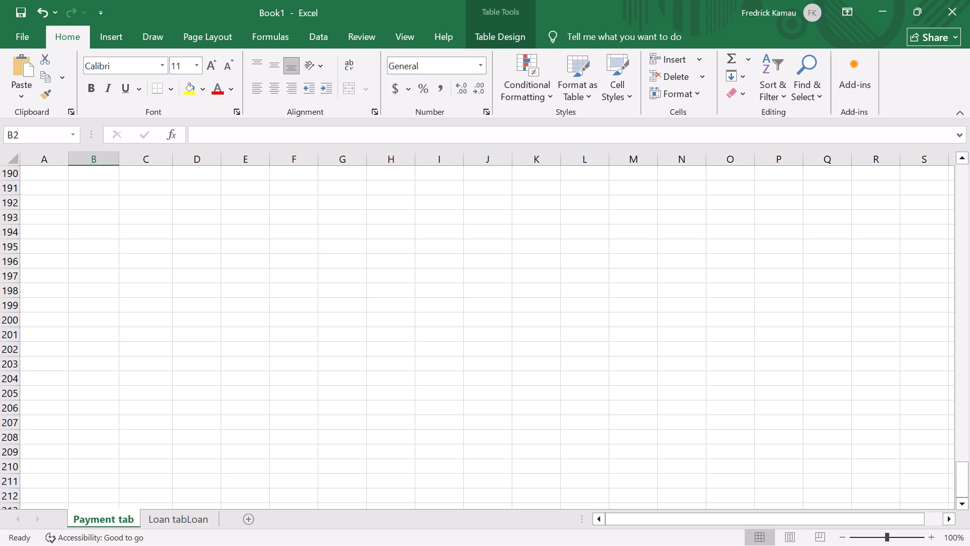
shift+click(88, 320)
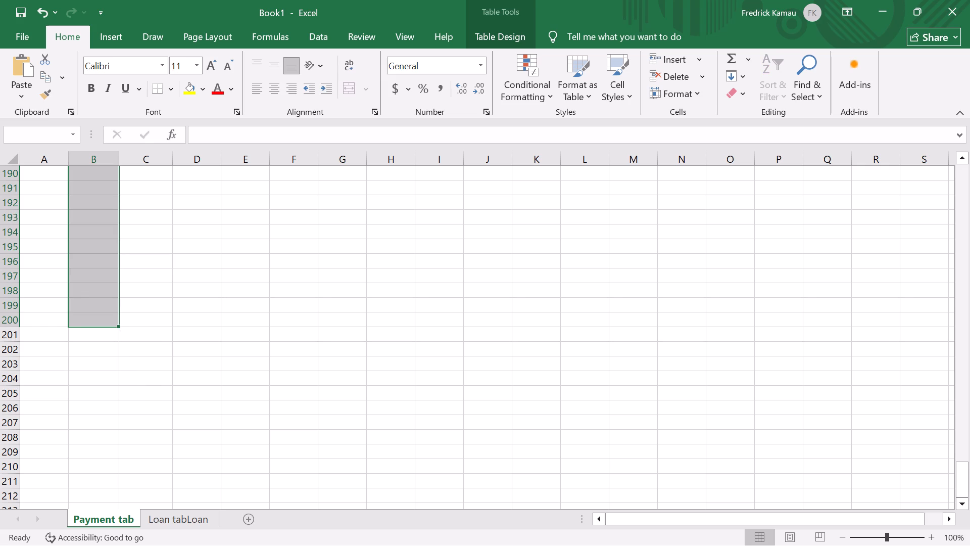
click(310, 35)
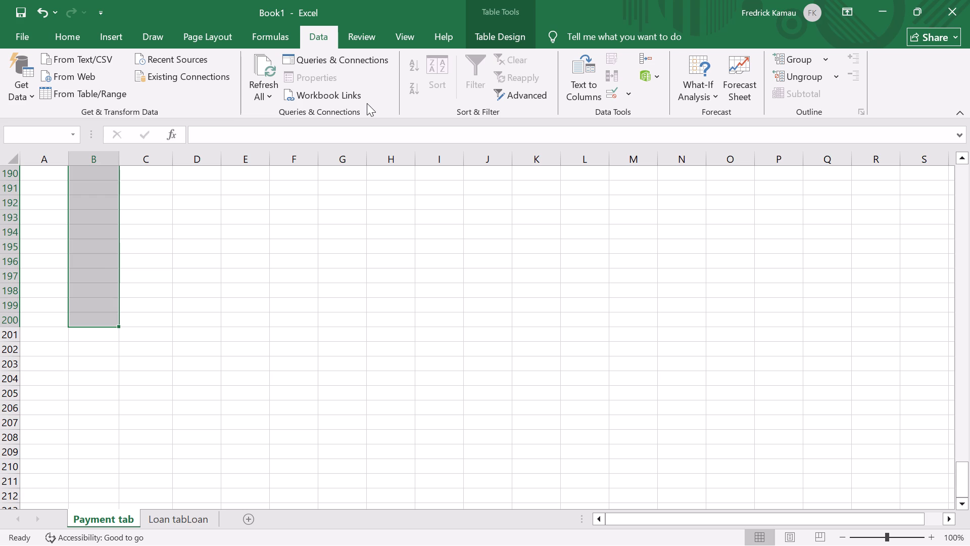
click(631, 94)
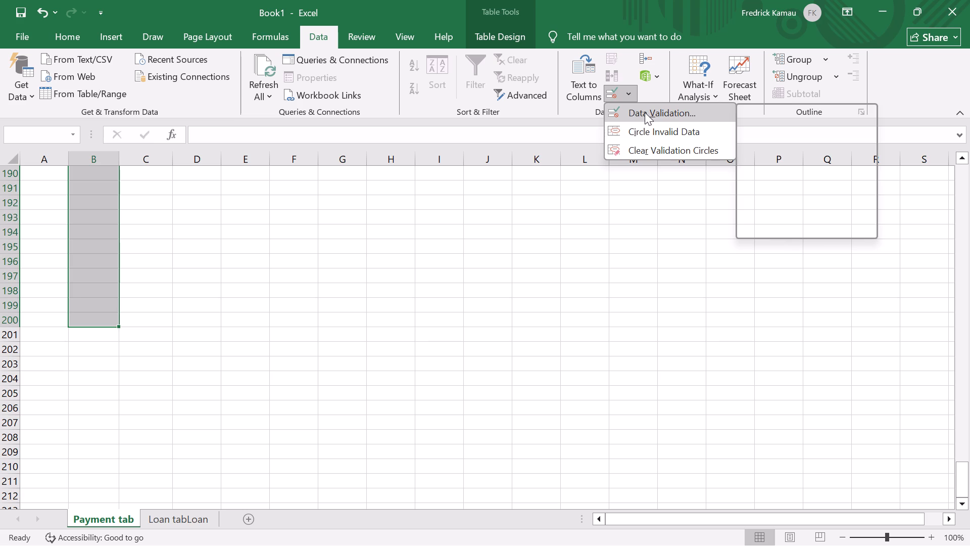
click(645, 112)
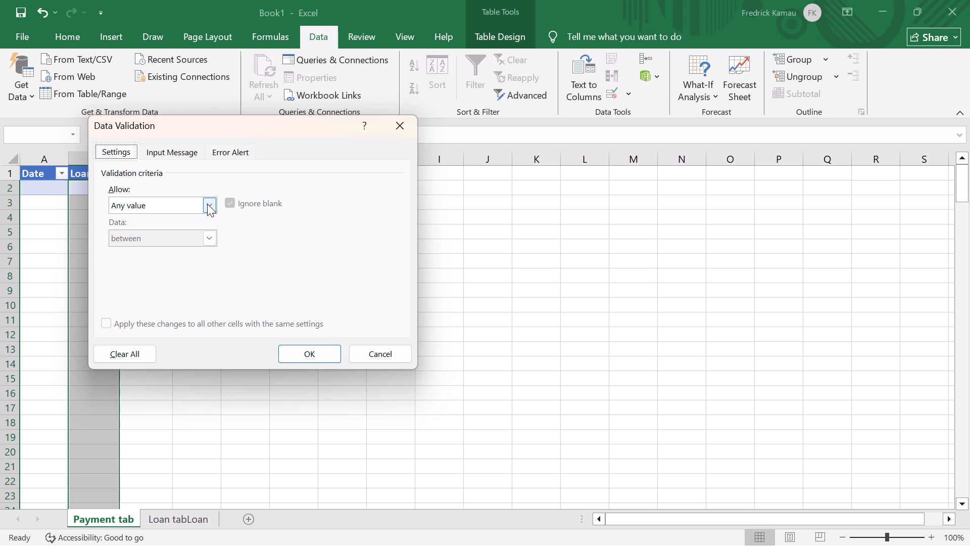
click(207, 204)
click(153, 251)
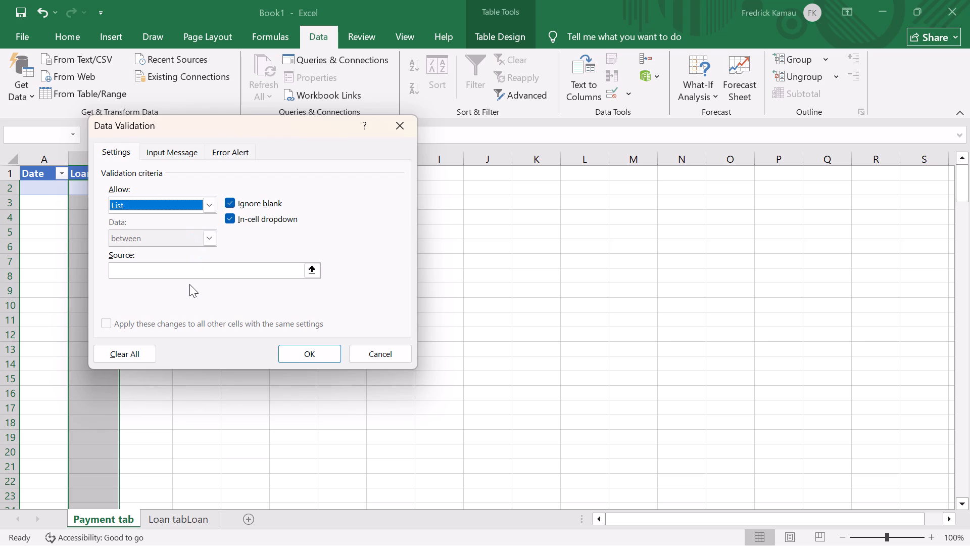
Enter =Loans!$A$2:$A$2:$A$200 as the source of the Loan ID validation list.
click(159, 272)
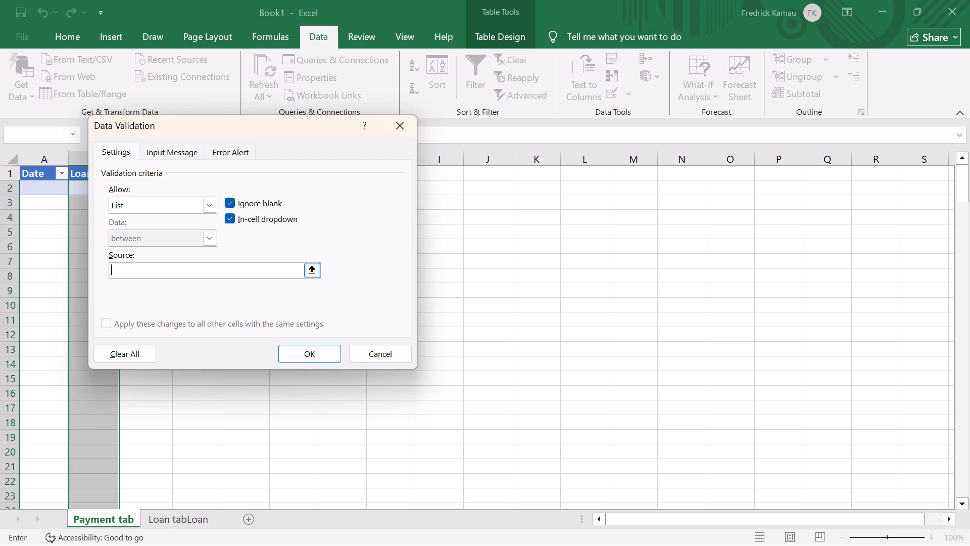
key(equal)
key(l)
text(oans)
key(shift+dollar)
key(BackSpace)
key(shift+exclam)
key(shift+dollar)
key(a)
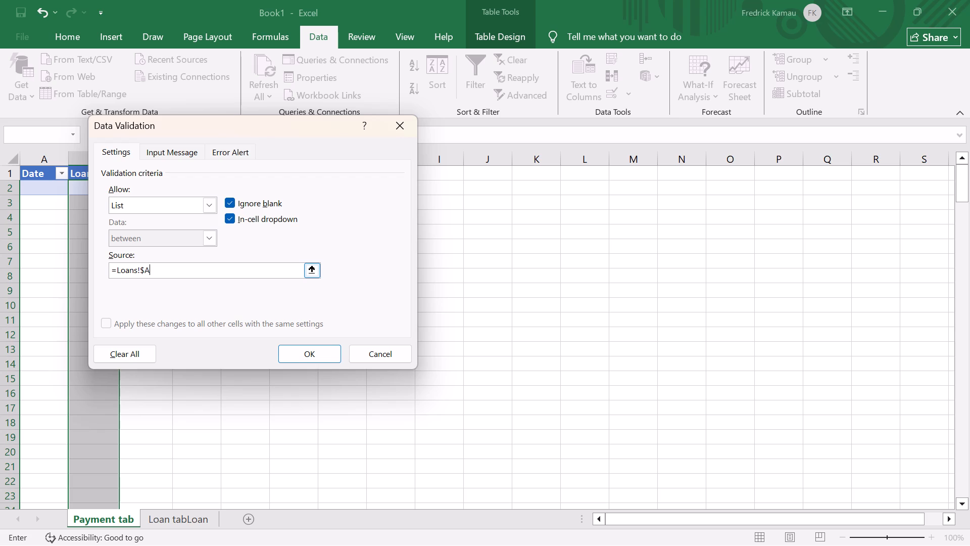
key(shift+dollar)
key(2)
key(shift+colon)
key(shift+dollar)
key(a)
key(shift+dollar)
key(2)
key(shift+colon)
key(shift+dollar)
key(a)
key(shift+dollar)
text(200)
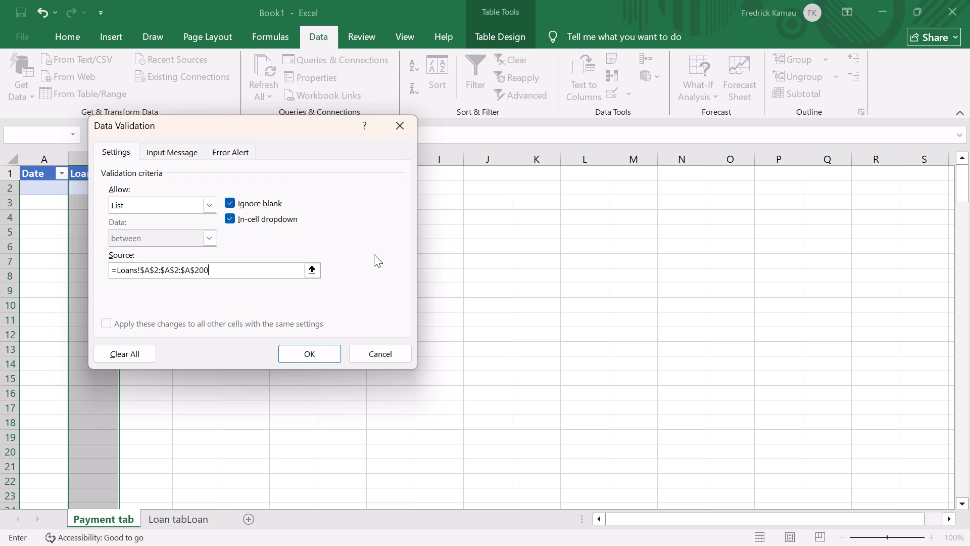
Correct the validation list source to =Loans!$A$2:$A$200 and try to apply it to the Loan ID cells.
click(177, 269)
key(BackSpace)
key(BackSpace)
key(BackSpace)
key(BackSpace)
key(BackSpace)
click(311, 353)
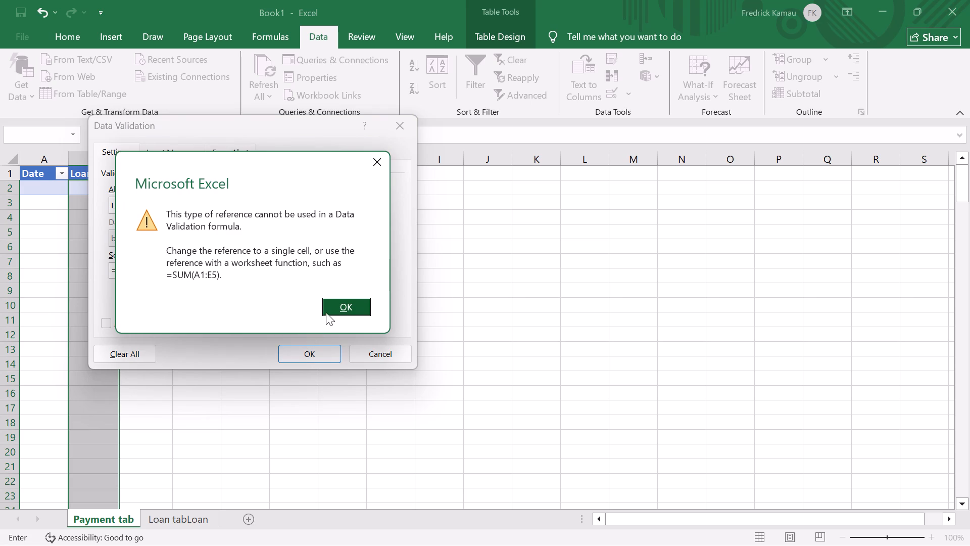
click(344, 304)
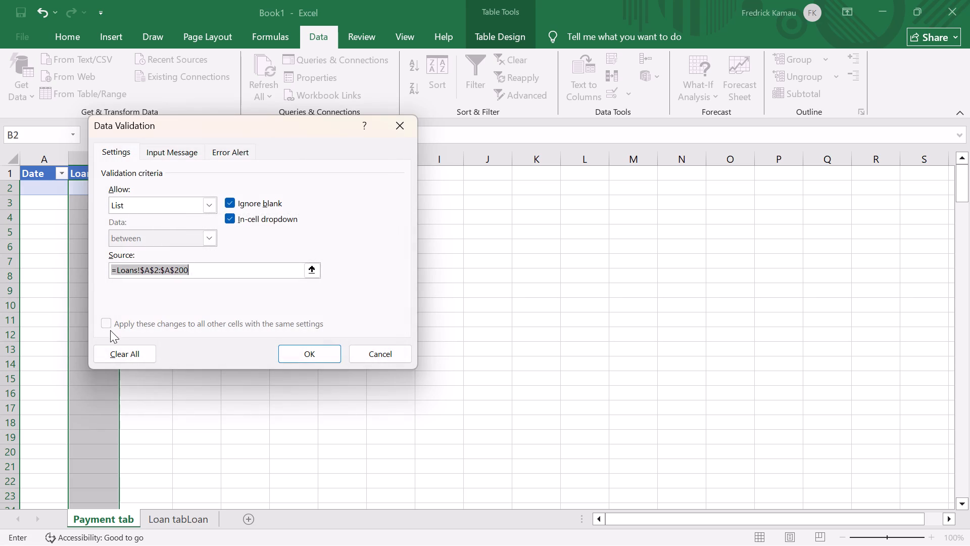
click(108, 323)
click(309, 357)
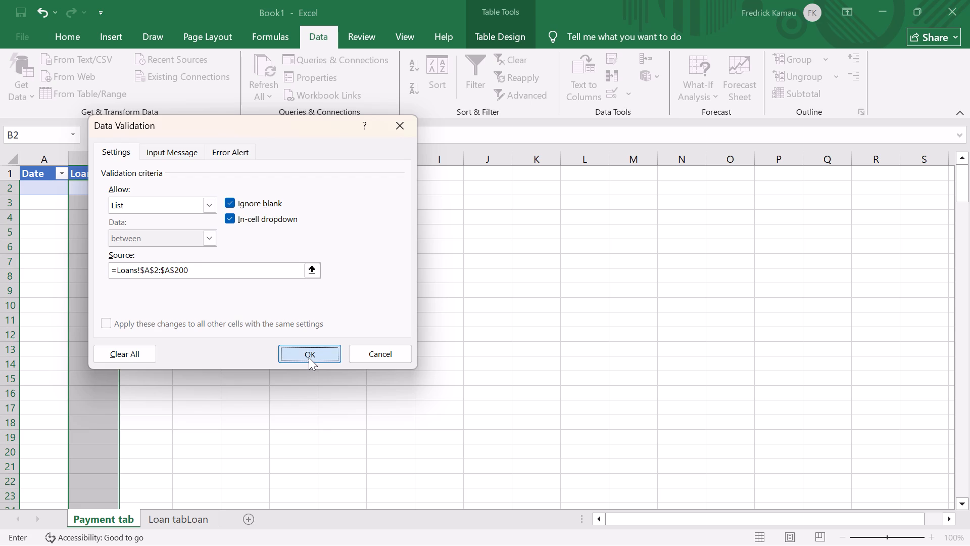
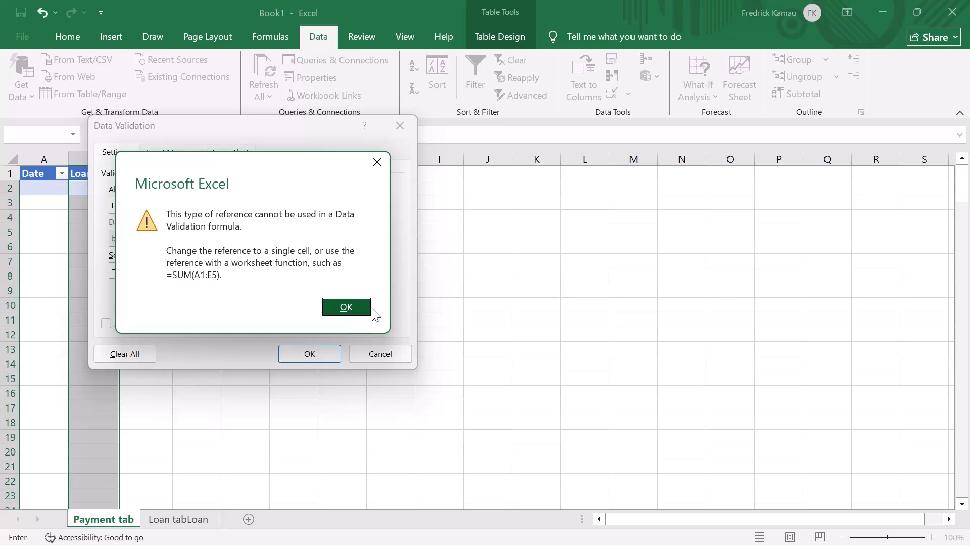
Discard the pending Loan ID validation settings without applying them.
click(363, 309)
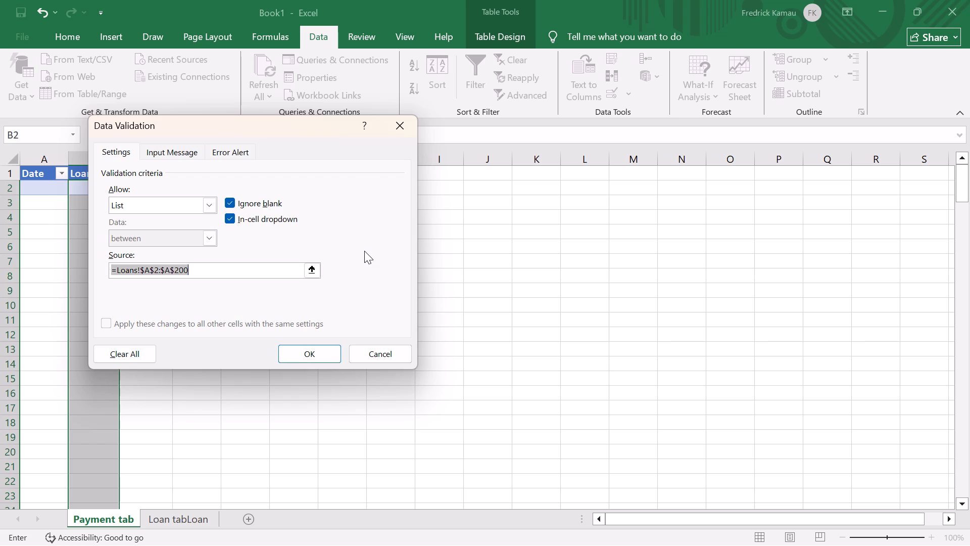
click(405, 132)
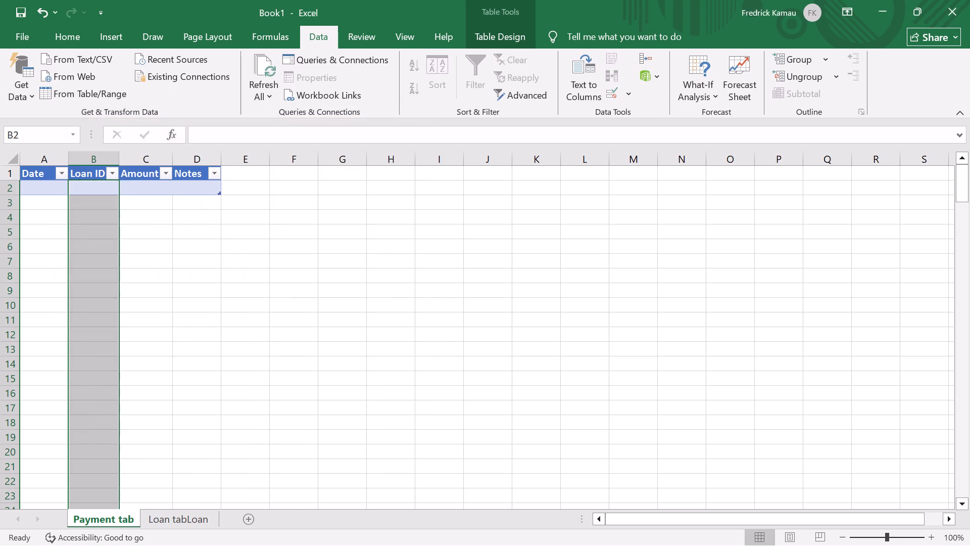
Start data validation again for the Loan ID cells B2 to B200, allowing List values.
scroll(128, 262, up, 3)
scroll(90, 193, down, 11)
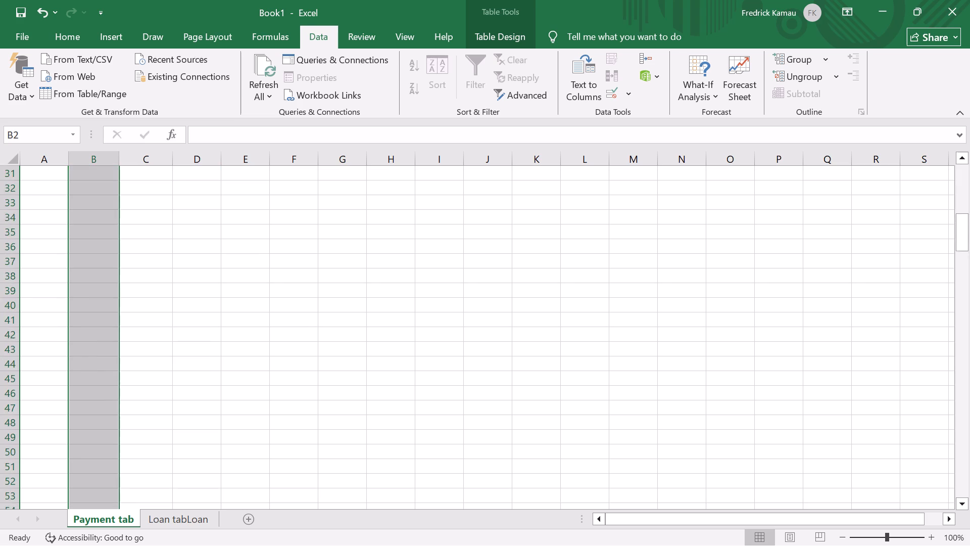
scroll(92, 198, down, 20)
scroll(92, 198, down, 13)
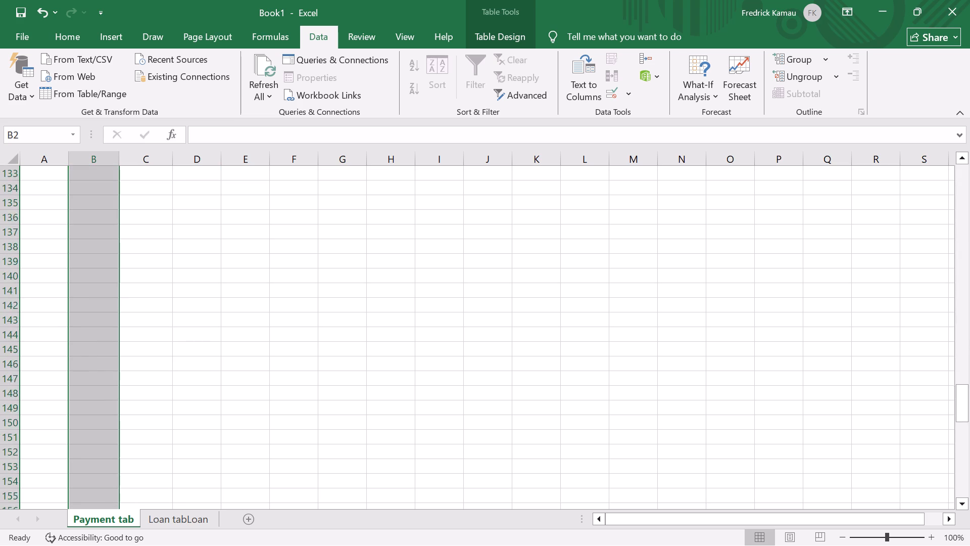
scroll(93, 199, down, 20)
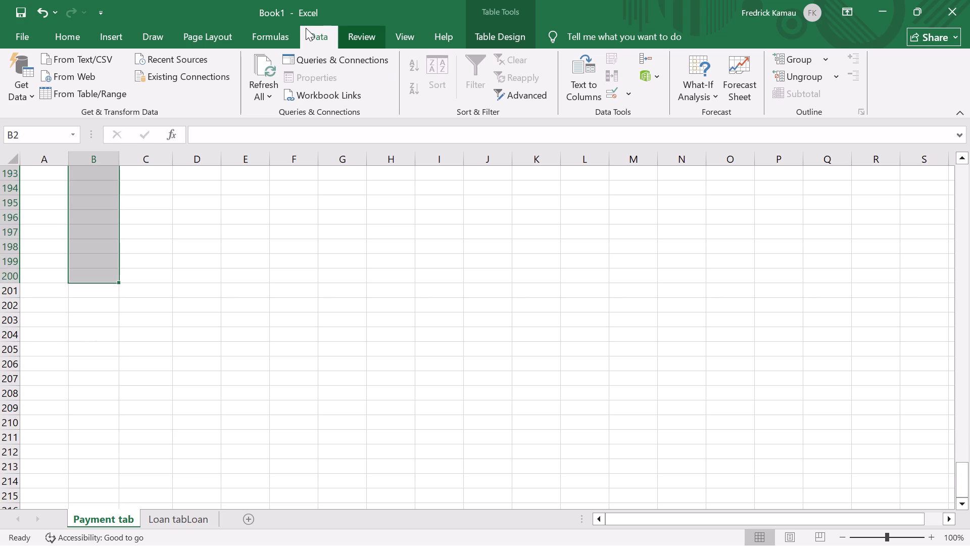
click(628, 93)
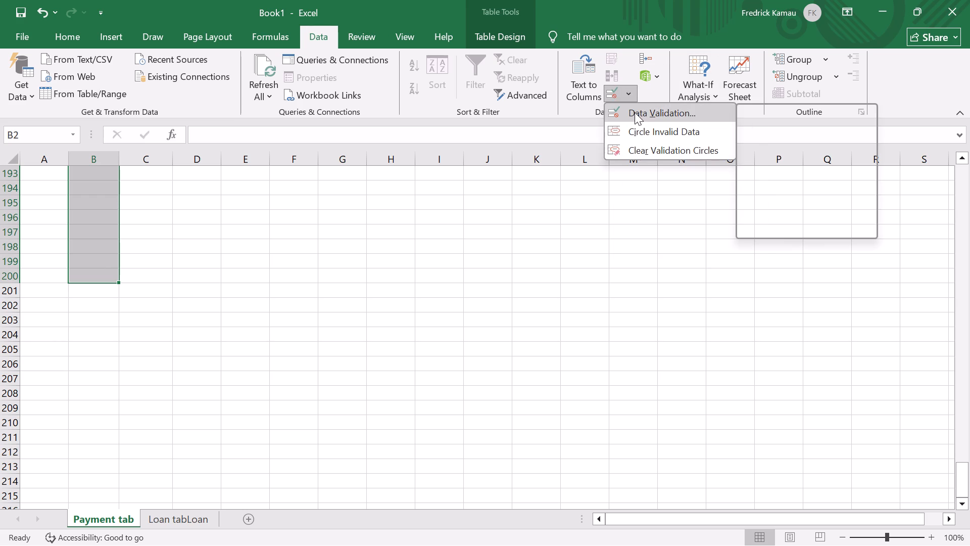
click(635, 112)
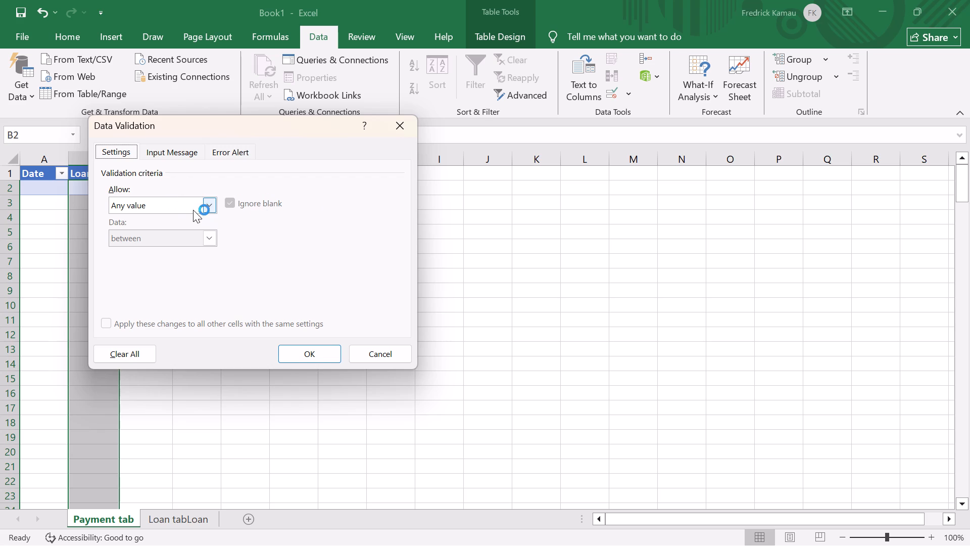
click(209, 208)
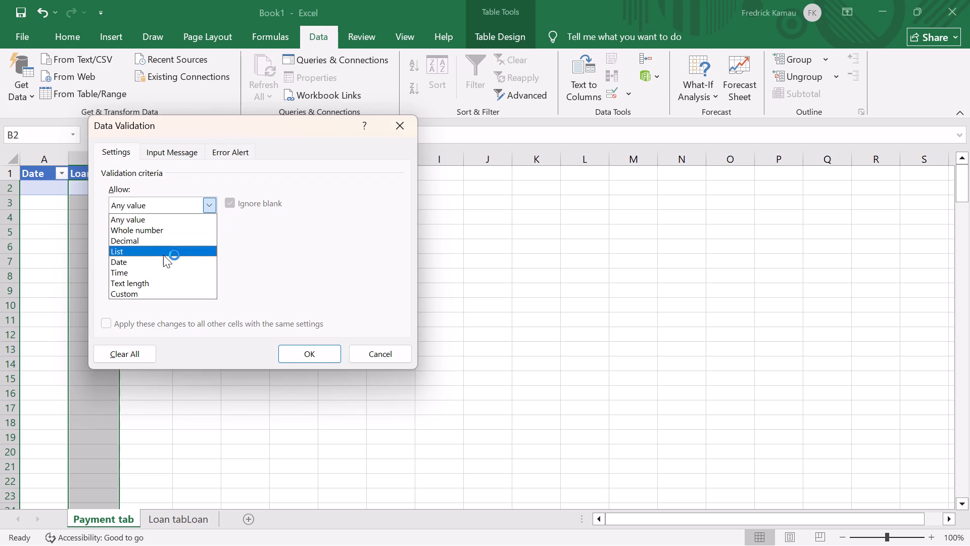
click(162, 251)
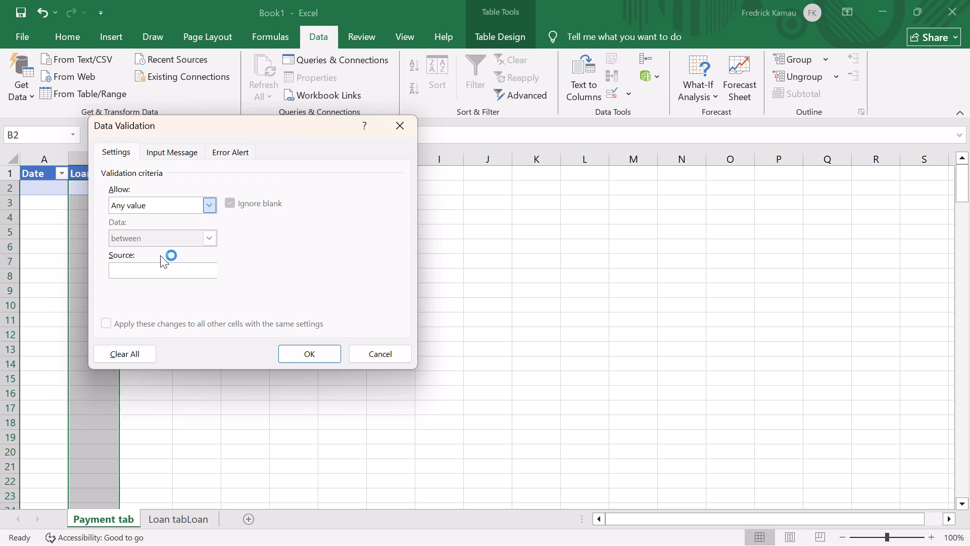
Enter =Loans!$A$2:$A$200 as the validation list source and try to apply it to the Loan ID cells.
click(313, 271)
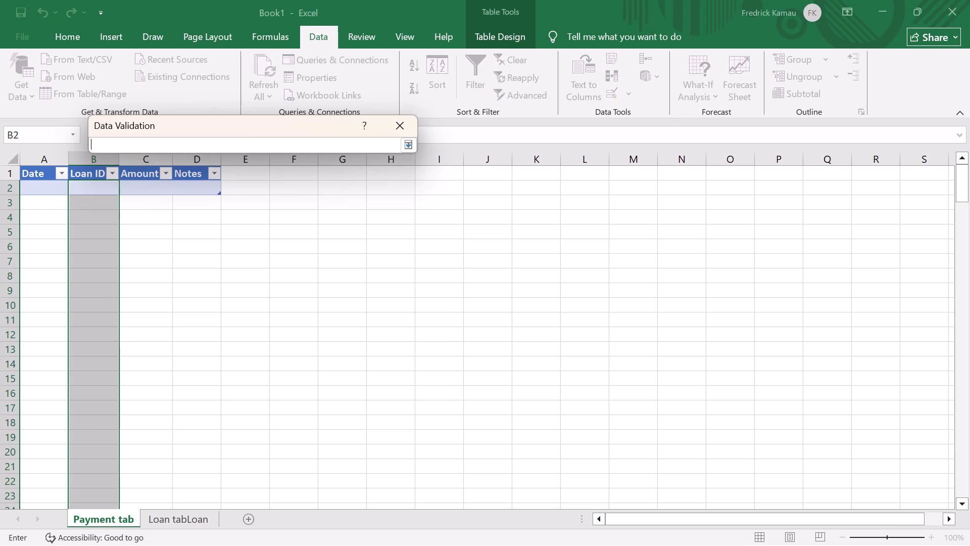
scroll(262, 262, up, 2)
click(129, 141)
key(equal)
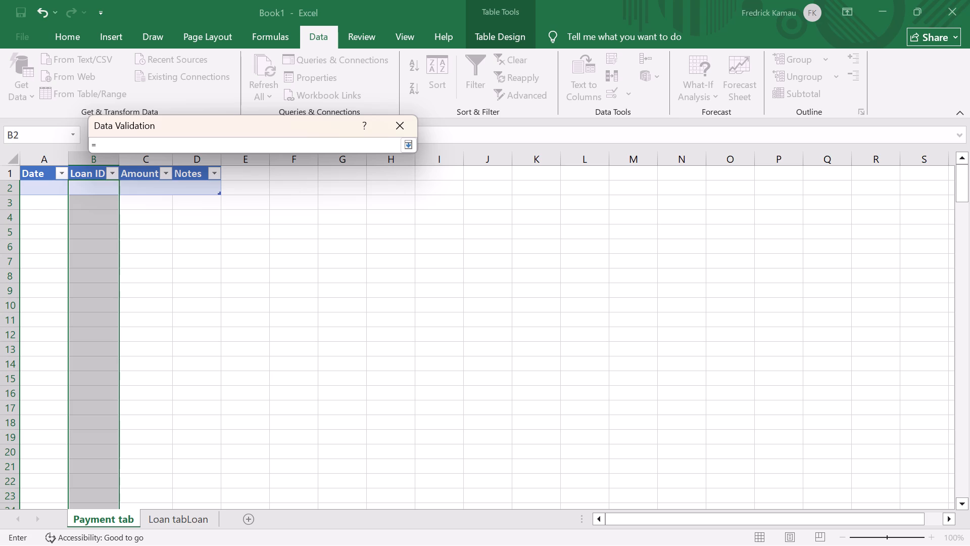
key(l)
text(oans)
key(shift+exclam)
key(shift+dollar)
key(a)
key(shift+dollar)
key(2)
key(shift+colon)
key(shift+dollar)
key(a)
key(shift+colon)
key(BackSpace)
key(shift+dollar)
text(200)
key(Return)
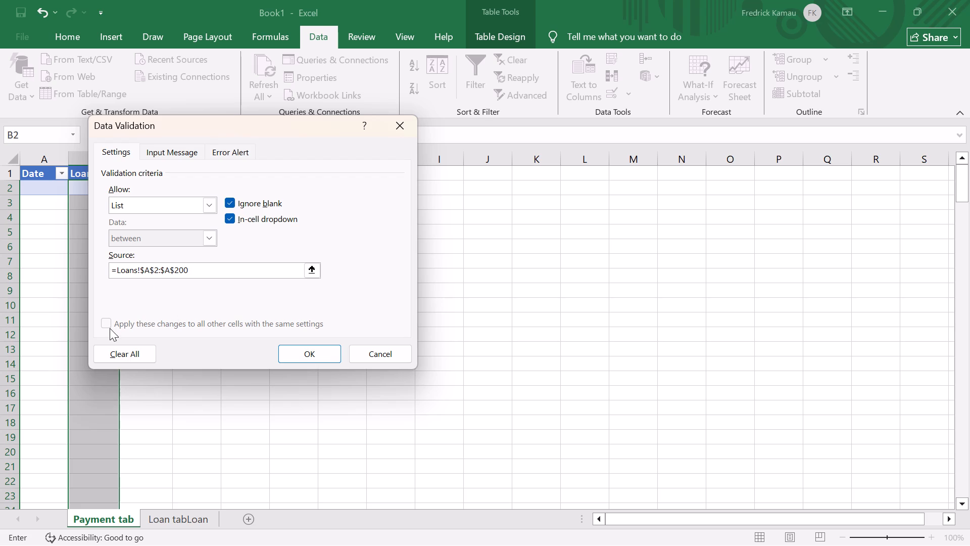
click(310, 359)
click(350, 307)
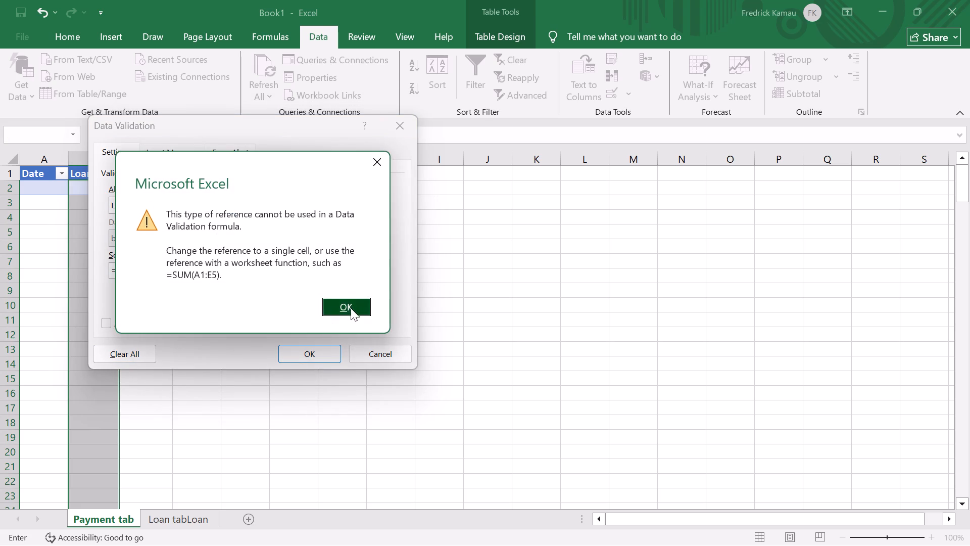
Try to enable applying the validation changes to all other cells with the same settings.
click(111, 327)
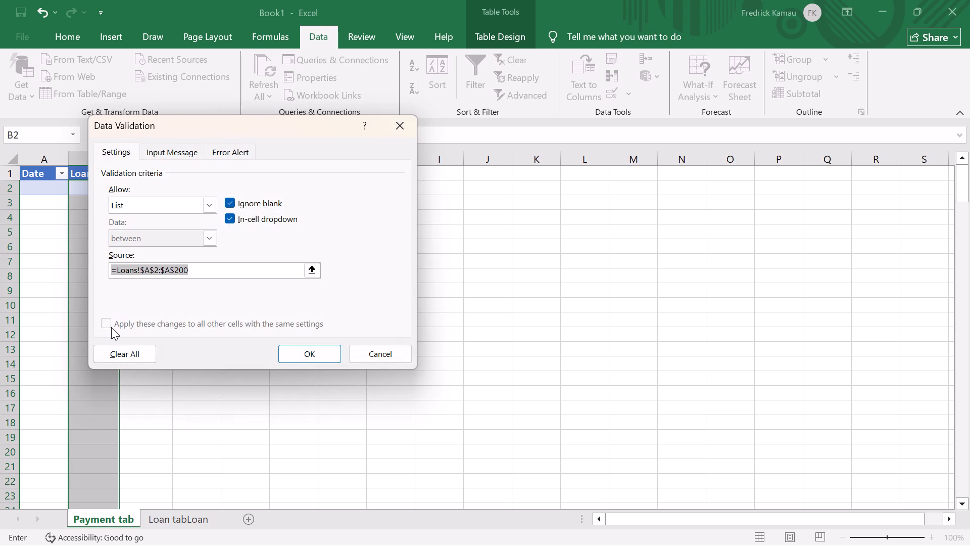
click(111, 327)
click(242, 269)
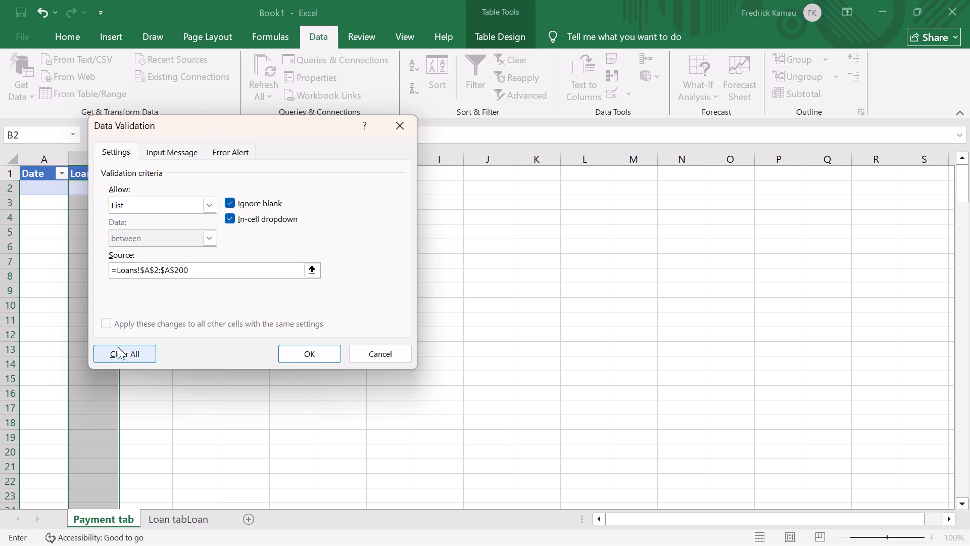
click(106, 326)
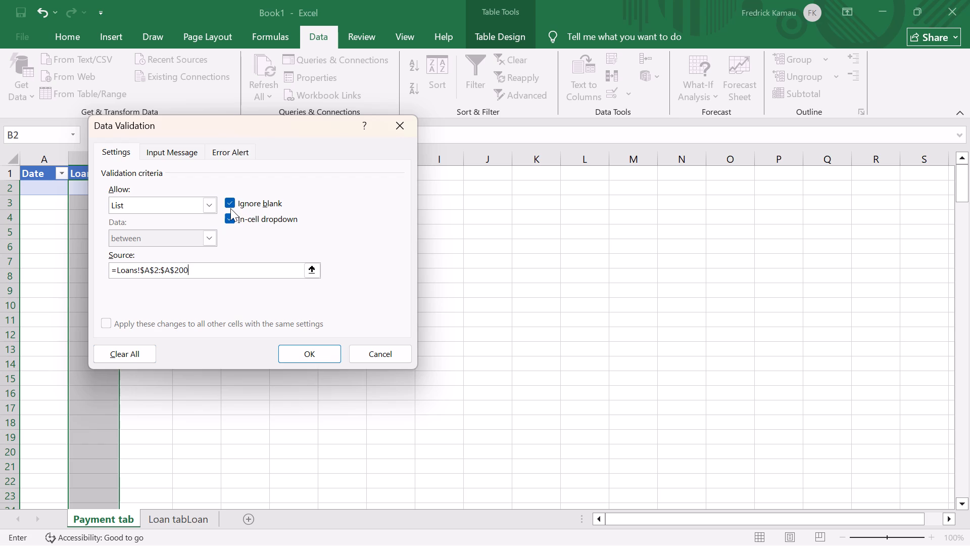
Turn off Ignore blank for the Loan ID list validation and try to apply it again.
click(230, 206)
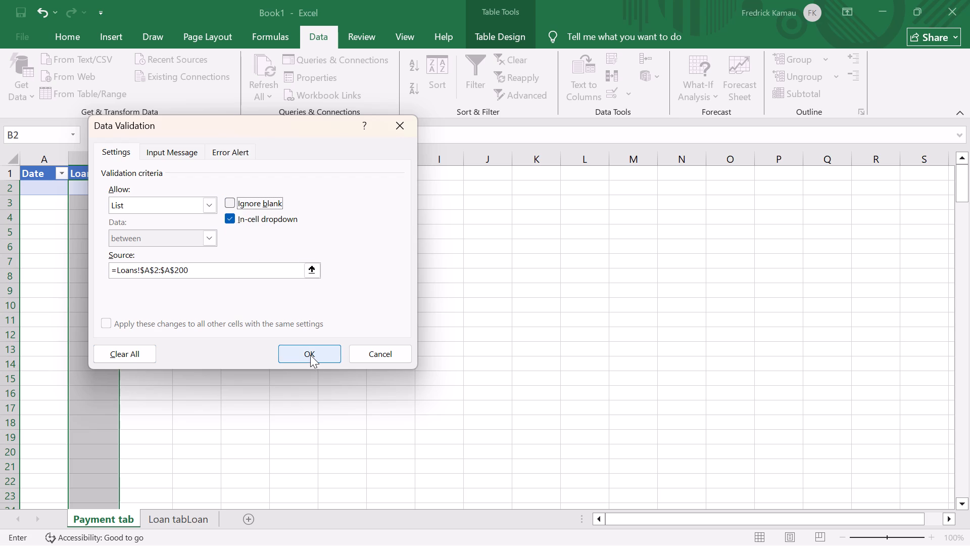
click(310, 355)
click(329, 303)
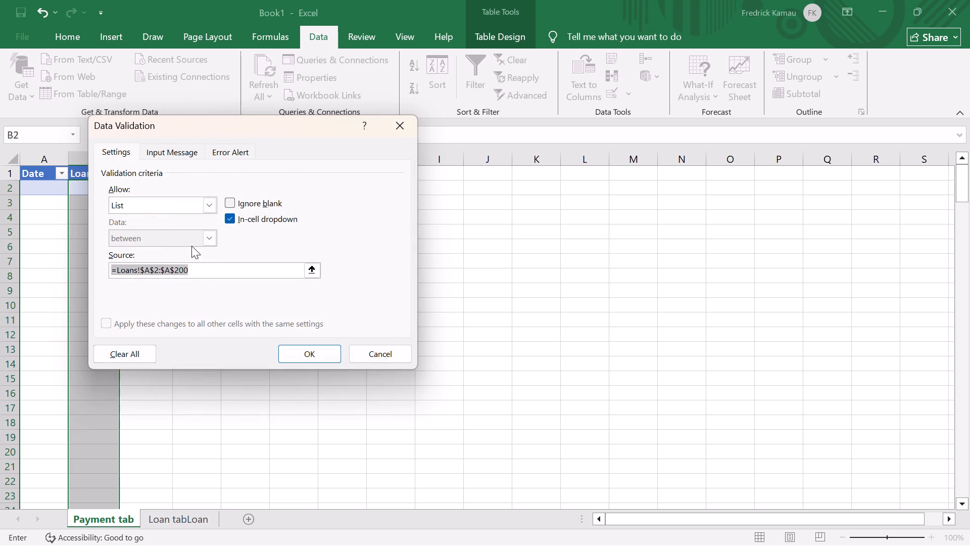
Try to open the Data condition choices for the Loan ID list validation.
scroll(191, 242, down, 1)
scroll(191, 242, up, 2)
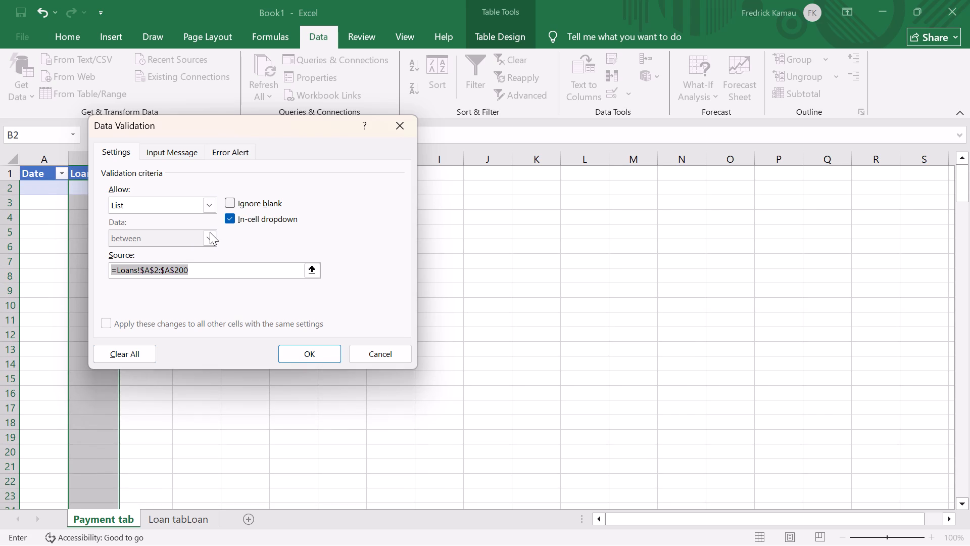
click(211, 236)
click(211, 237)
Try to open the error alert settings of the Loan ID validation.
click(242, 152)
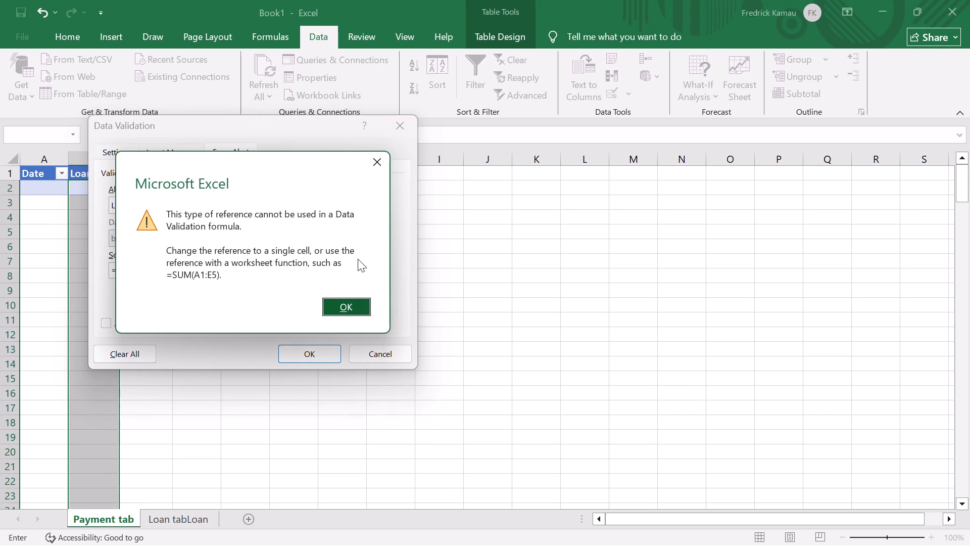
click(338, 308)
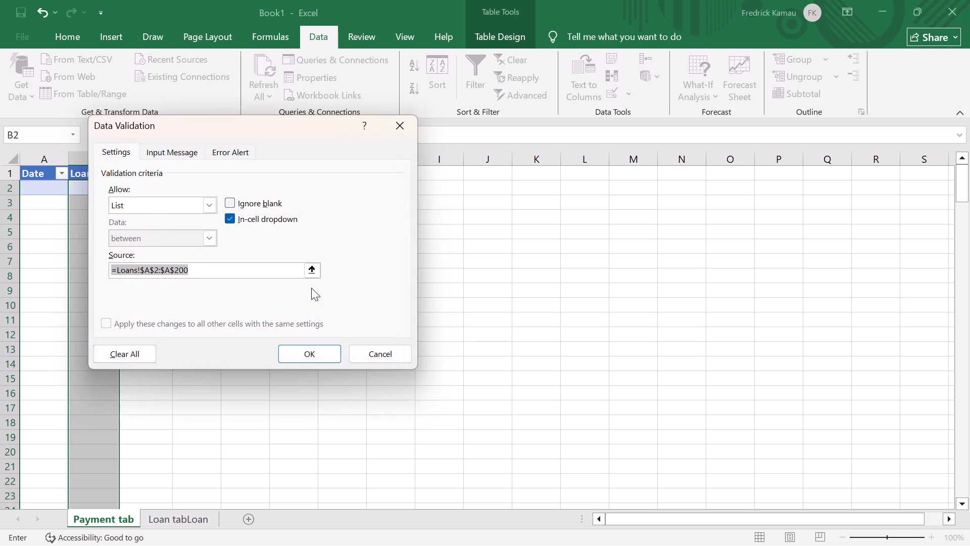
Turn off In-cell dropdown and turn on Ignore blank for the Loan ID list validation, and try to apply it again.
click(231, 215)
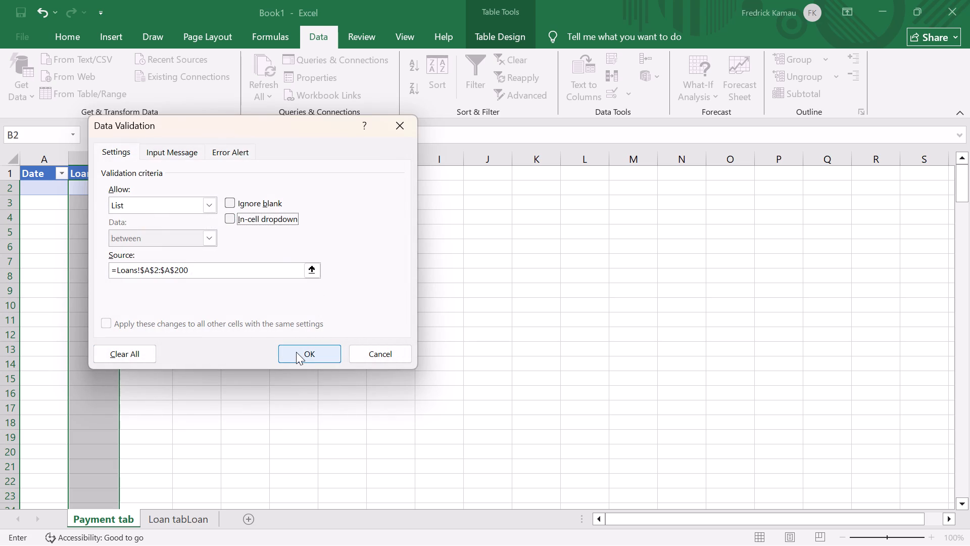
click(232, 206)
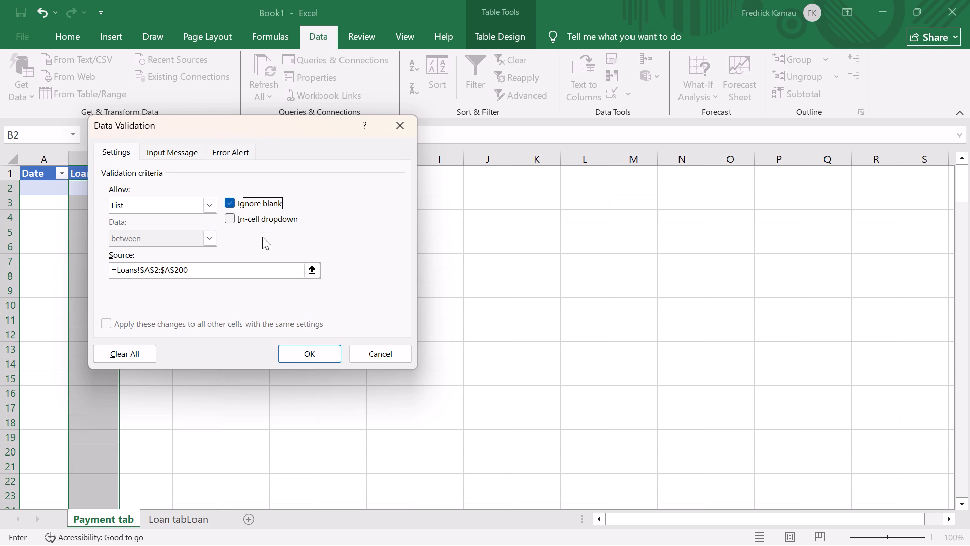
click(315, 355)
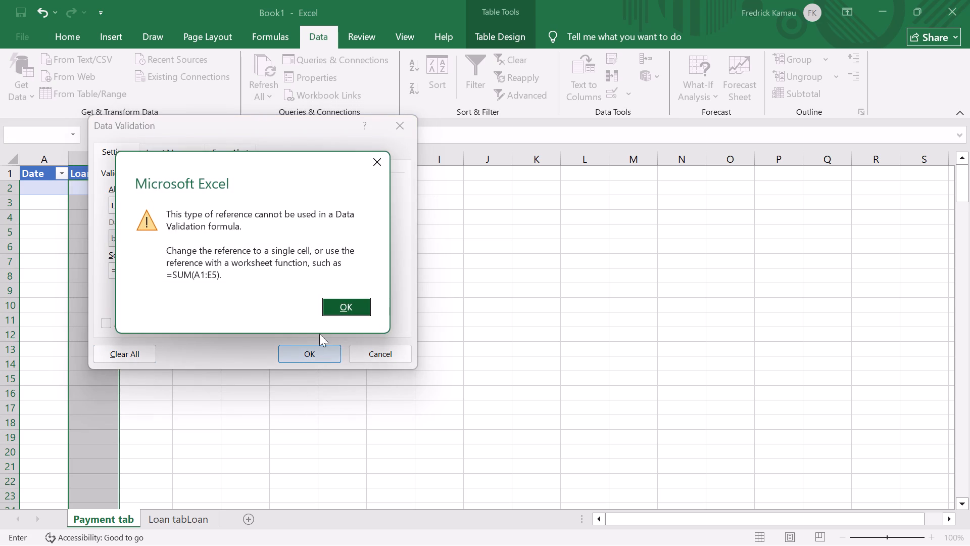
click(330, 312)
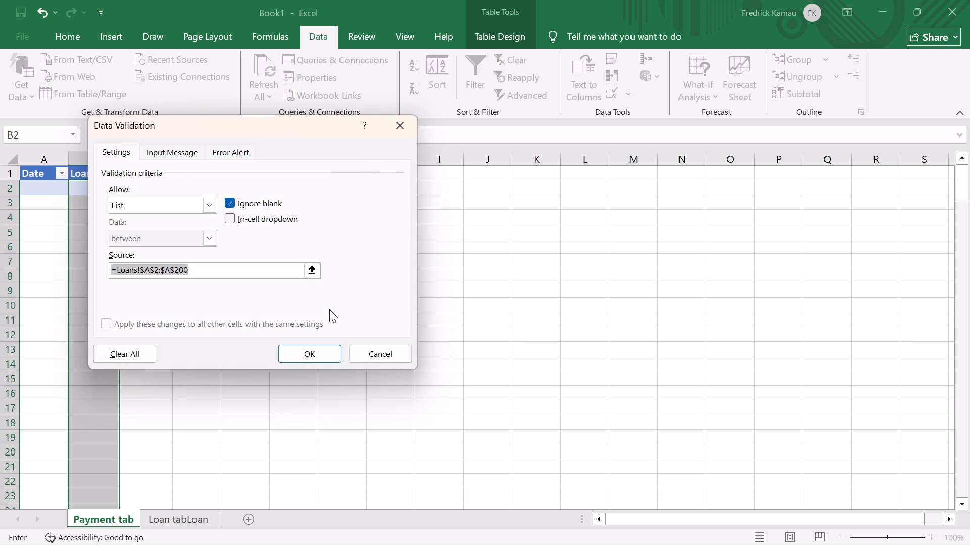
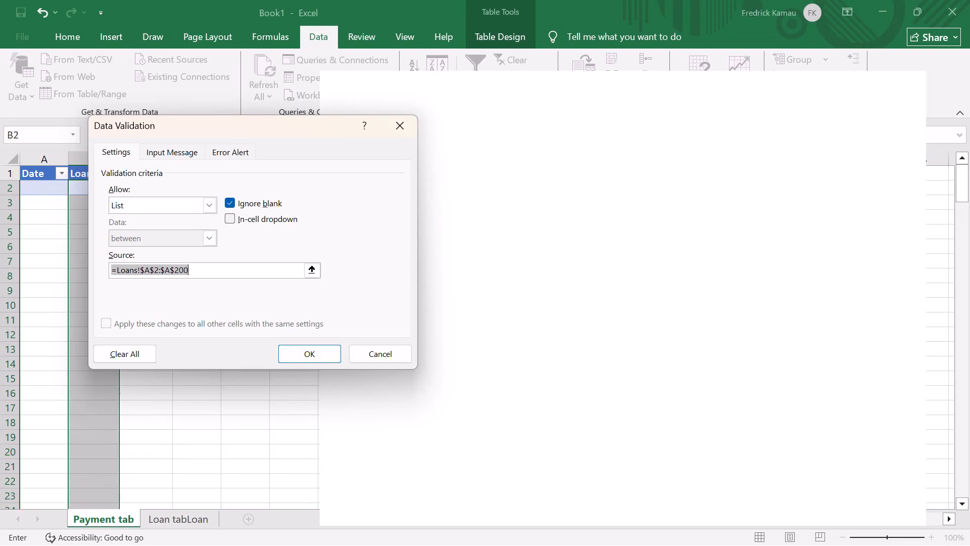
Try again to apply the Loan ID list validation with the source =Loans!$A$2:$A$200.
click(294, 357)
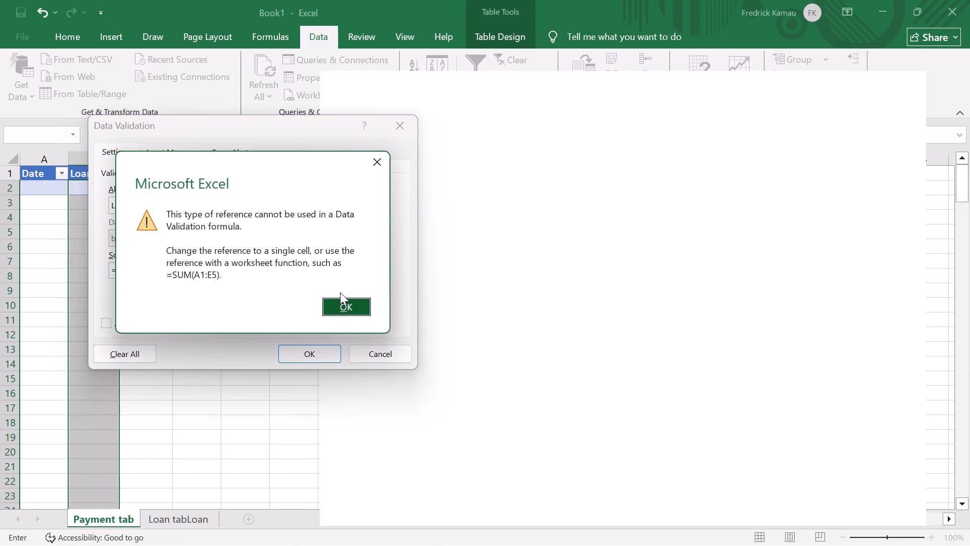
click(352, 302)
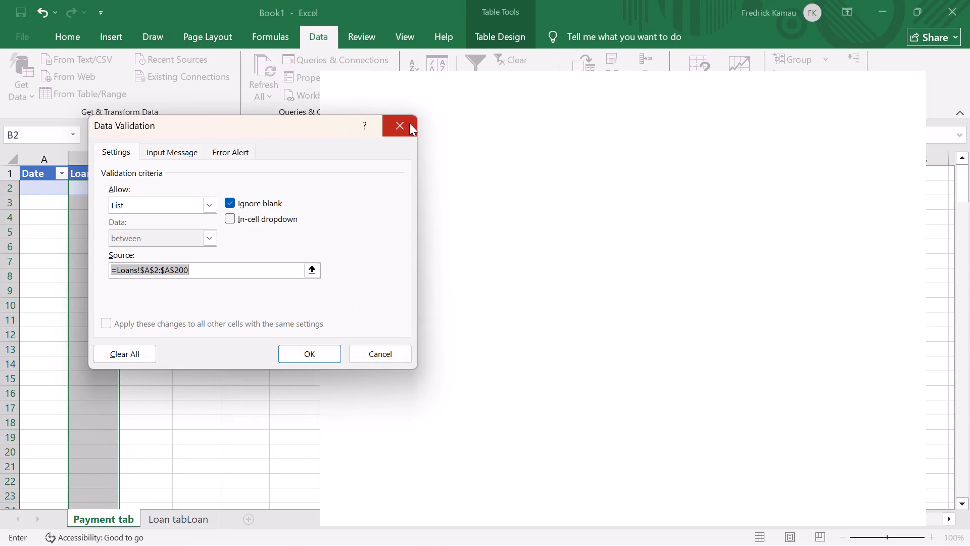
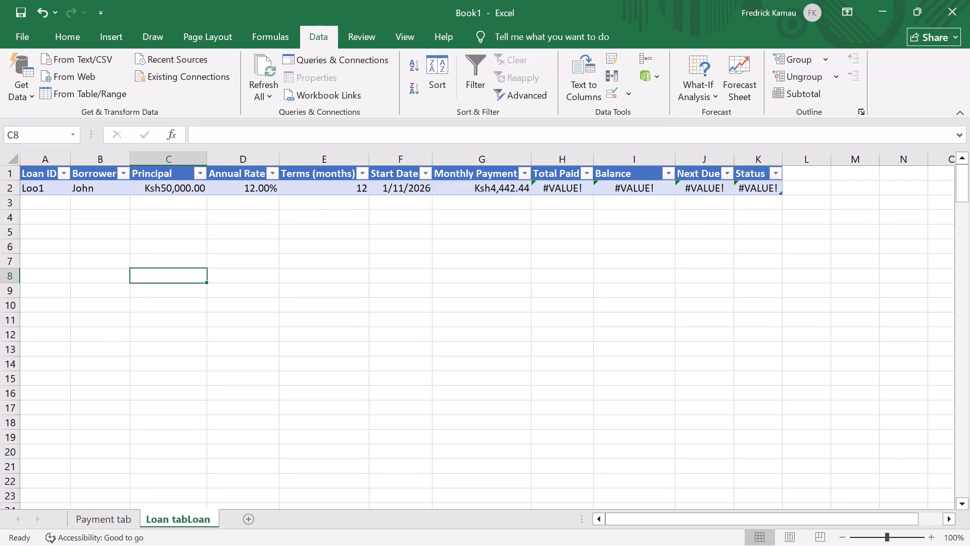
Review the Payment tab sheet's table and inspect the Total Paid formula in the loan table's first row.
click(103, 519)
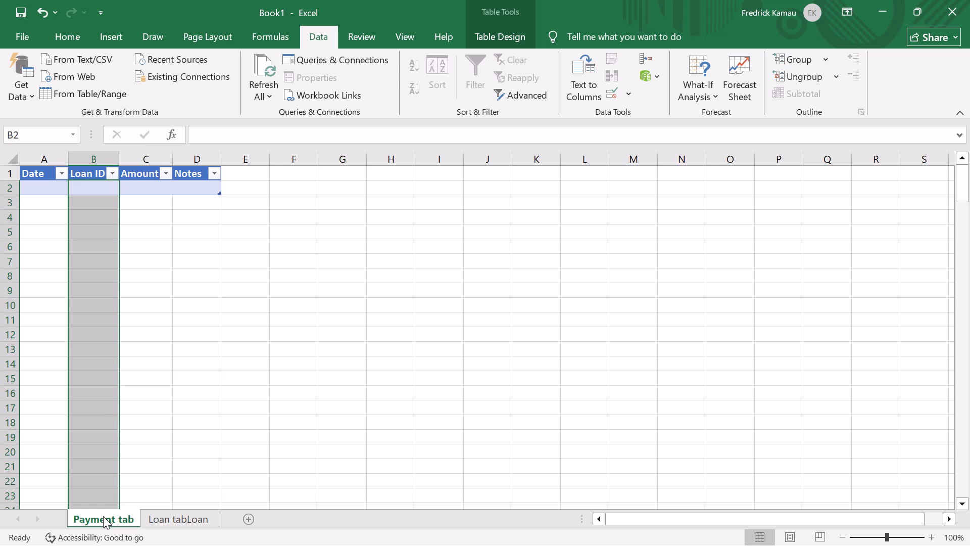
scroll(101, 508, up, 3)
scroll(101, 508, down, 3)
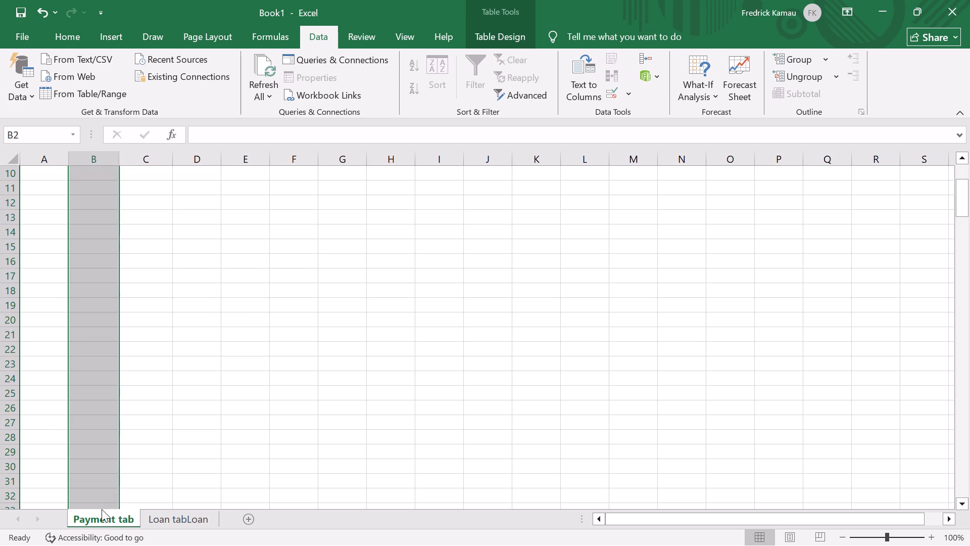
scroll(102, 509, up, 2)
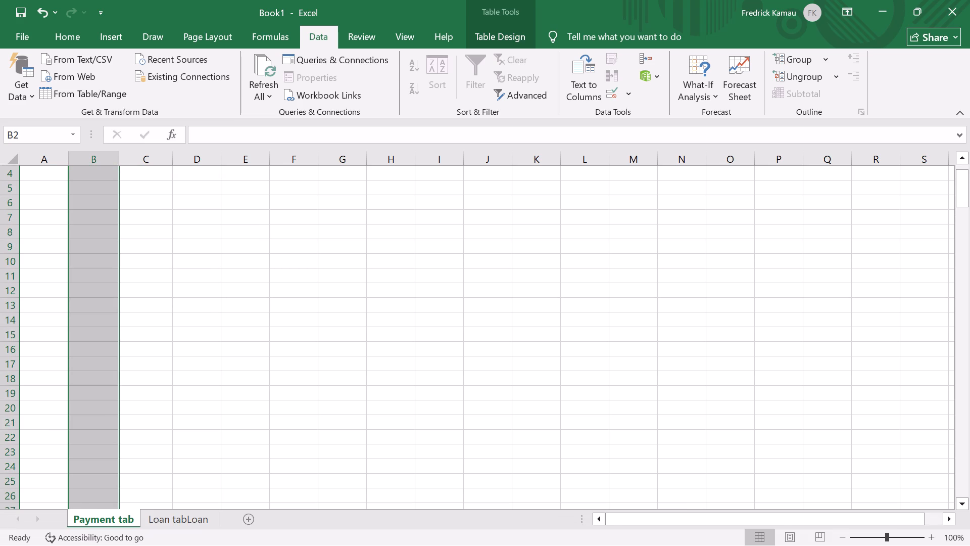
scroll(187, 502, up, 4)
click(191, 520)
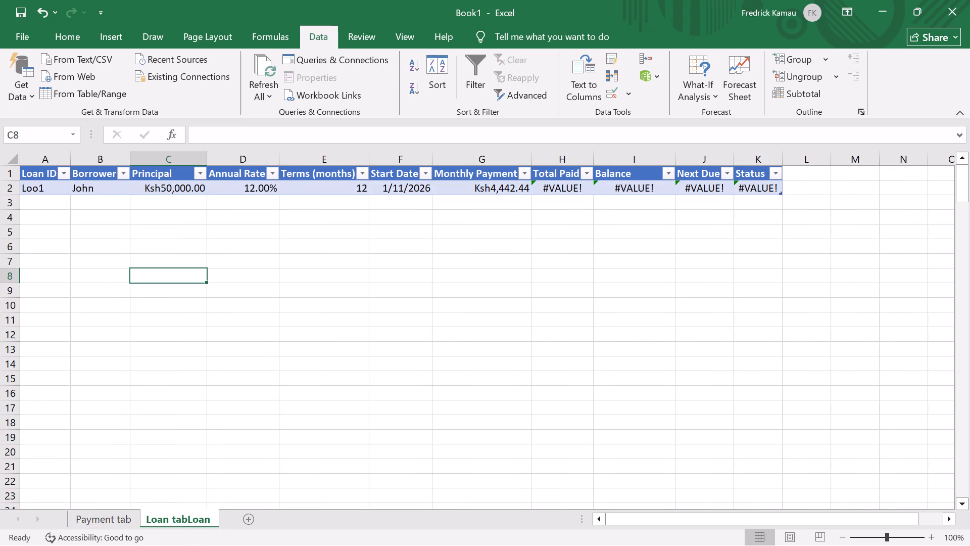
click(554, 190)
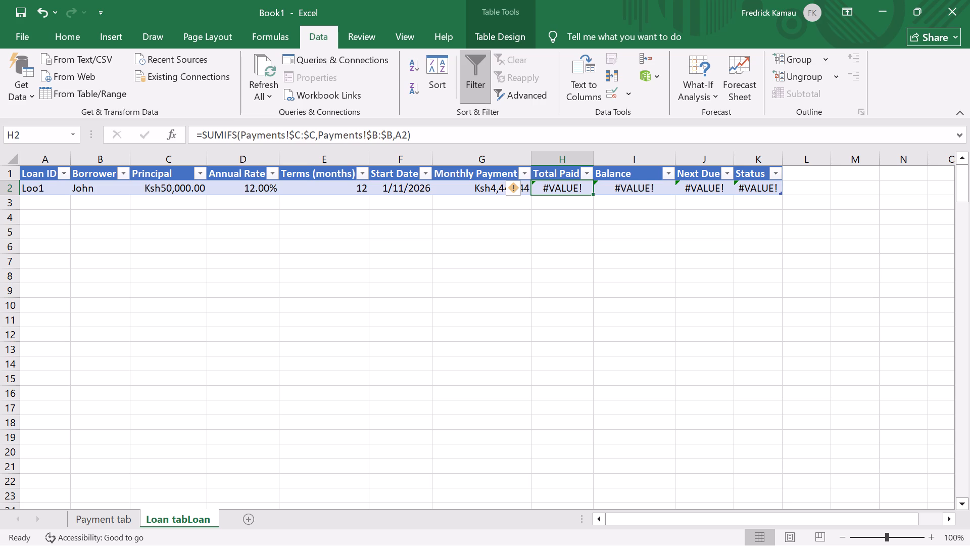
click(484, 260)
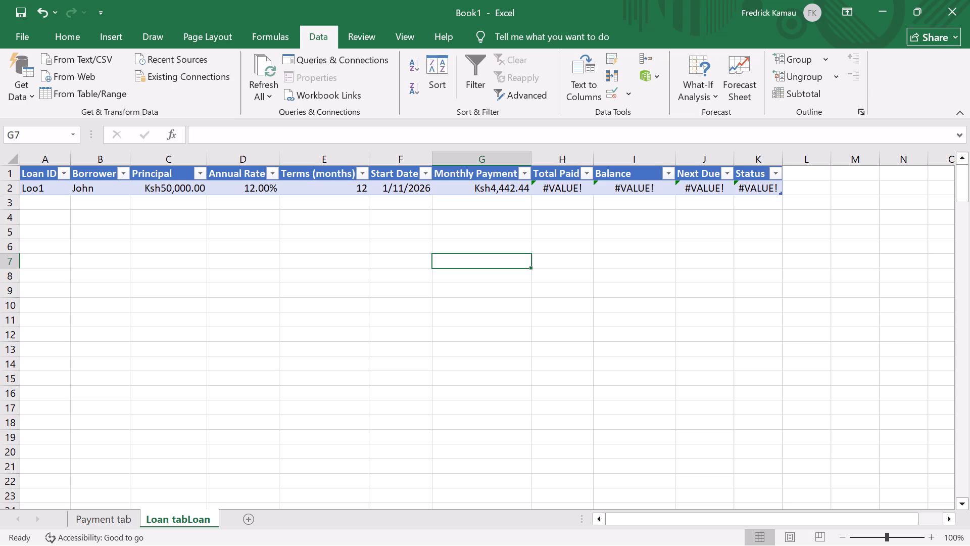
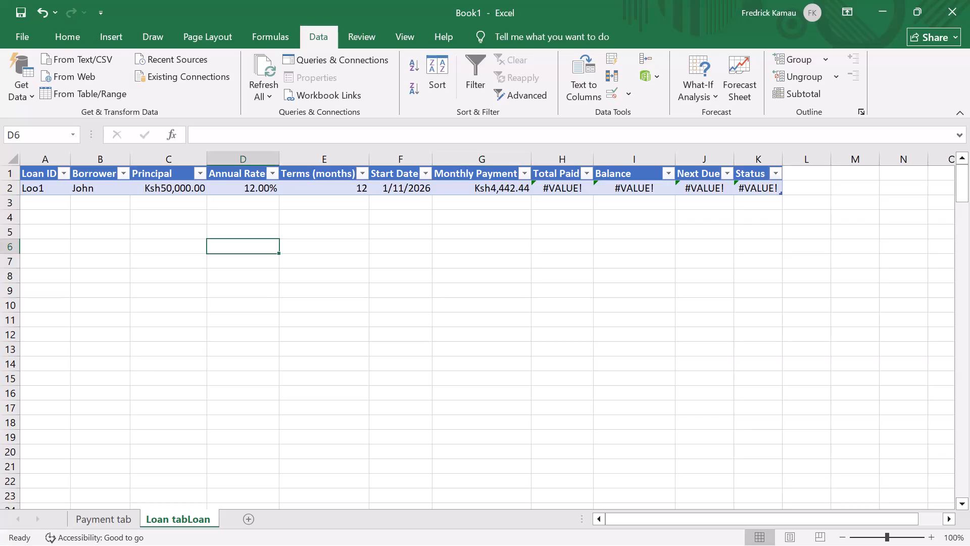
Inspect the Principal, Start Date and Monthly Payment cell contents in the loan table's first row.
click(185, 192)
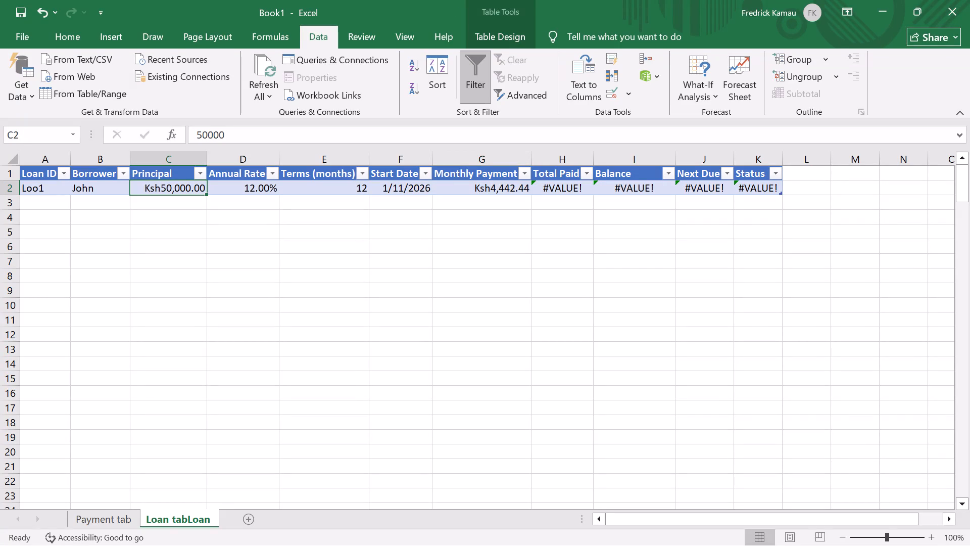
click(421, 183)
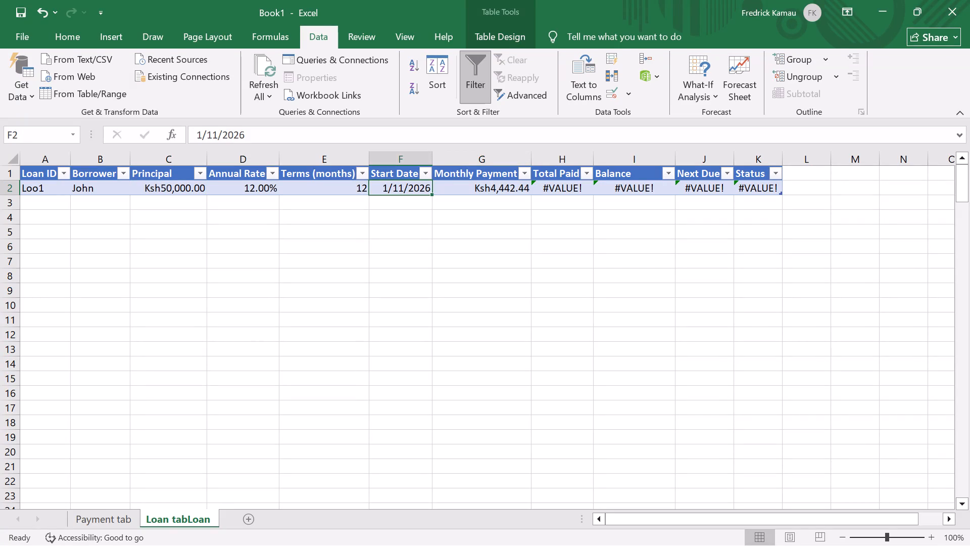
click(527, 189)
scroll(380, 272, down, 2)
scroll(379, 272, up, 3)
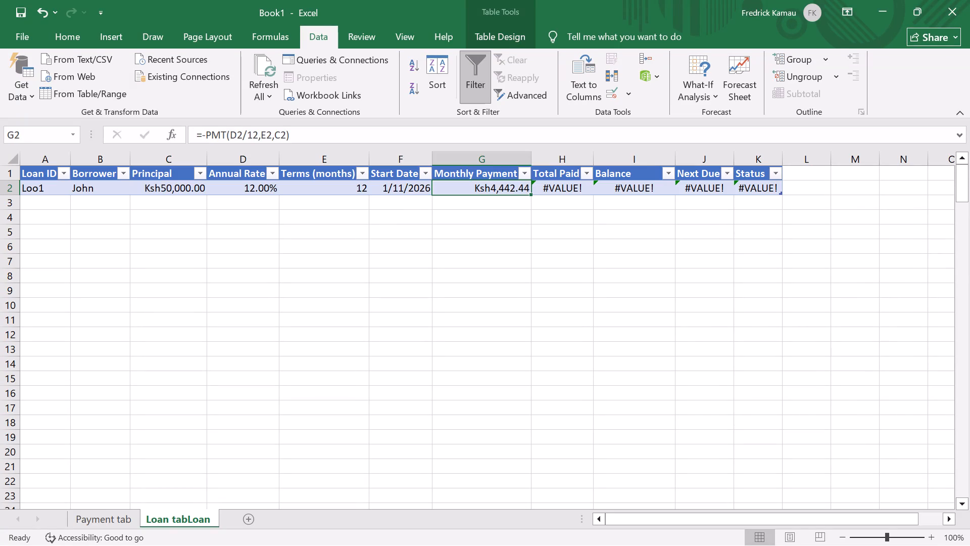
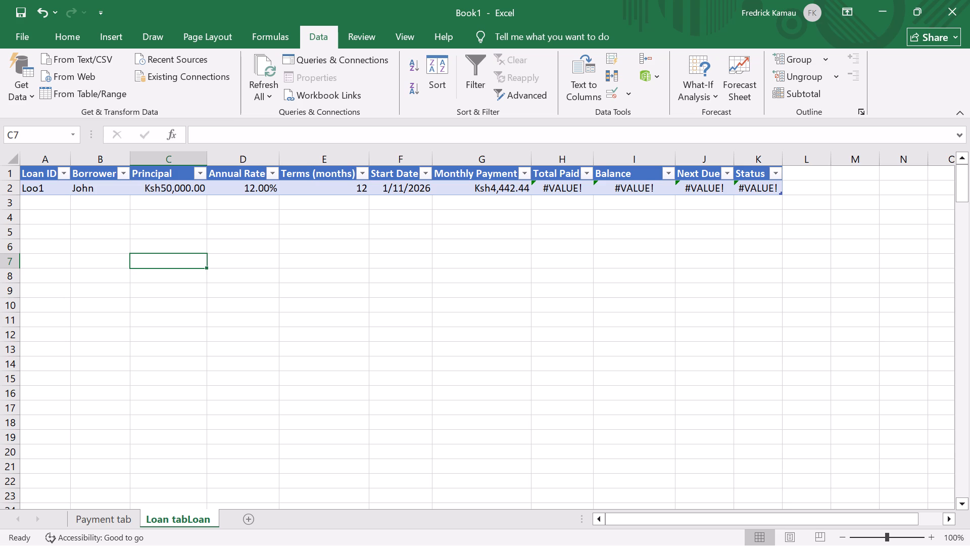
Go to the Payment tab sheet and check the payment table's empty entry row.
click(86, 200)
click(111, 523)
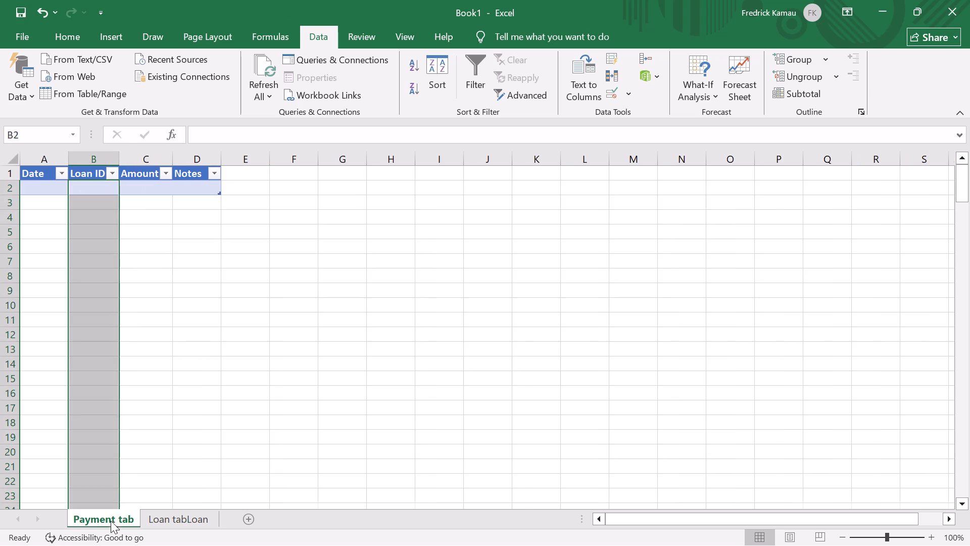
scroll(128, 245, up, 4)
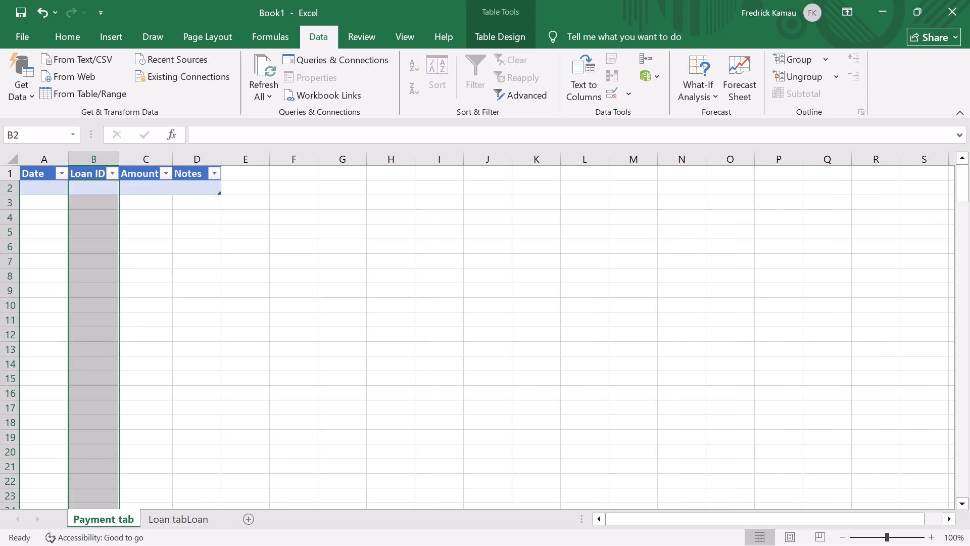
click(46, 195)
click(140, 203)
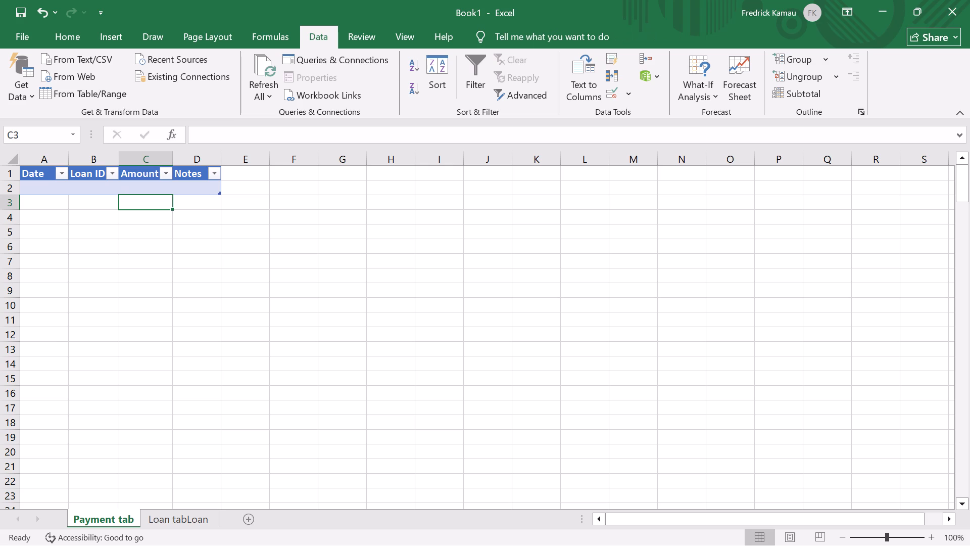
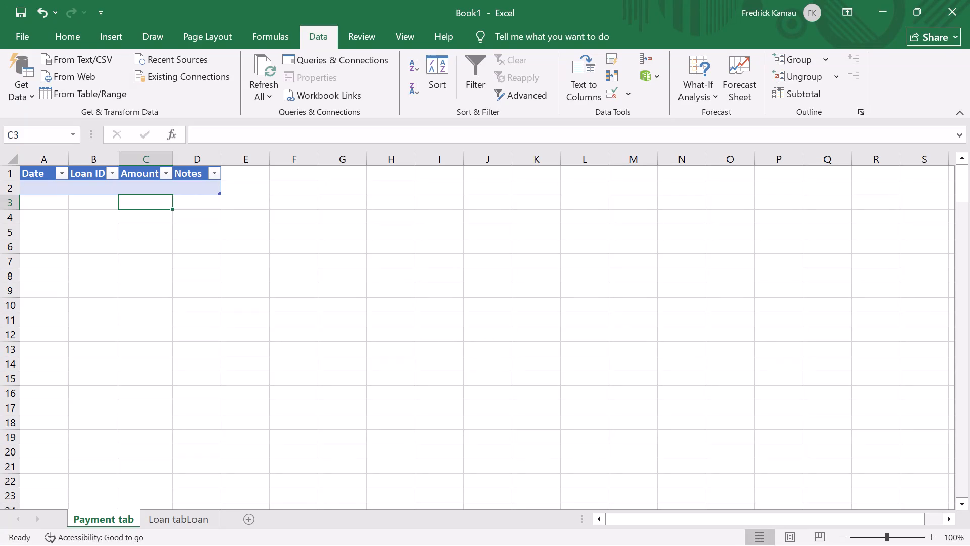
Switch to the Loan tabLoan sheet and check the calculated columns in the loan table's first record.
click(220, 202)
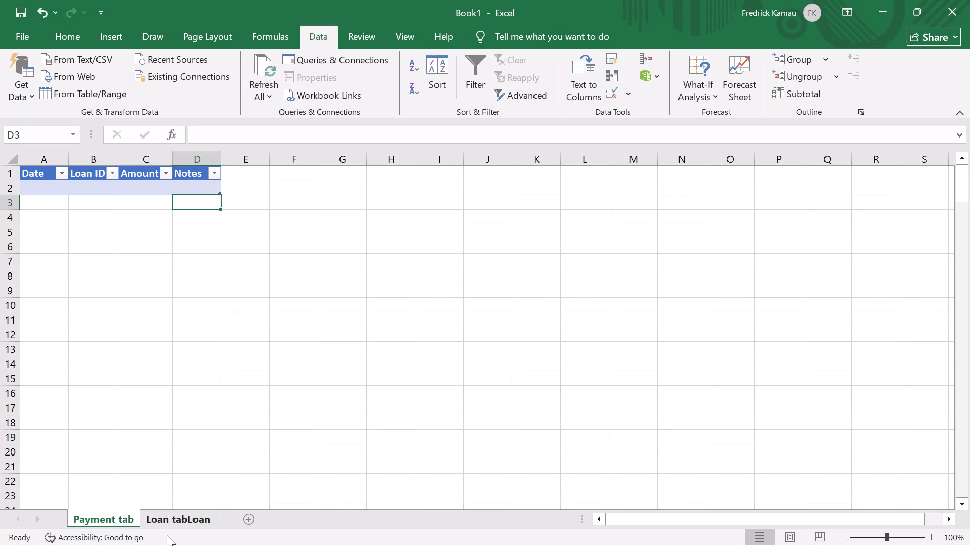
click(183, 516)
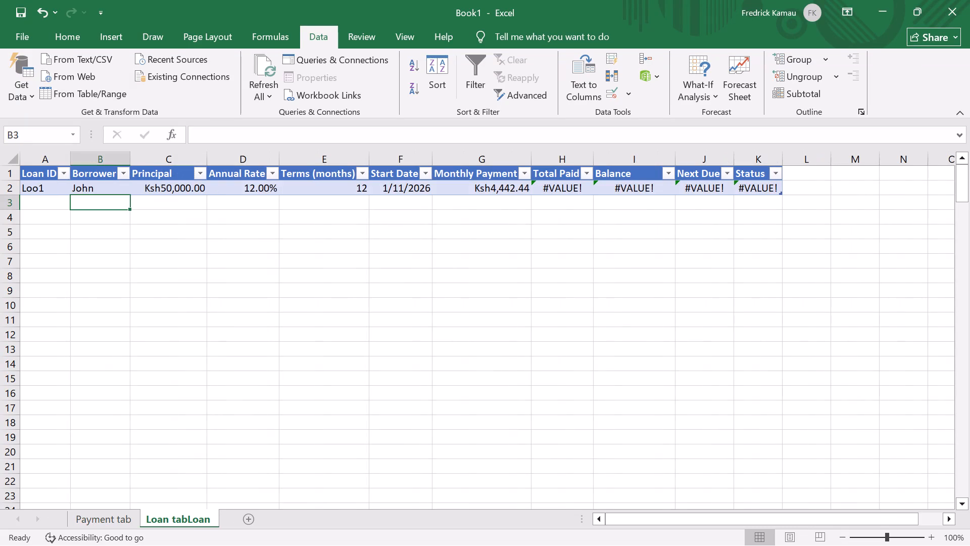
click(272, 216)
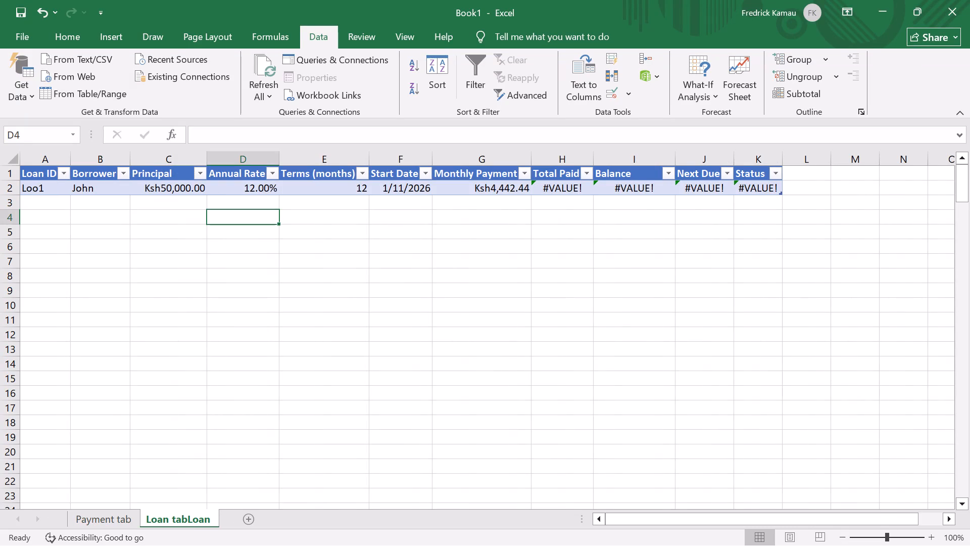